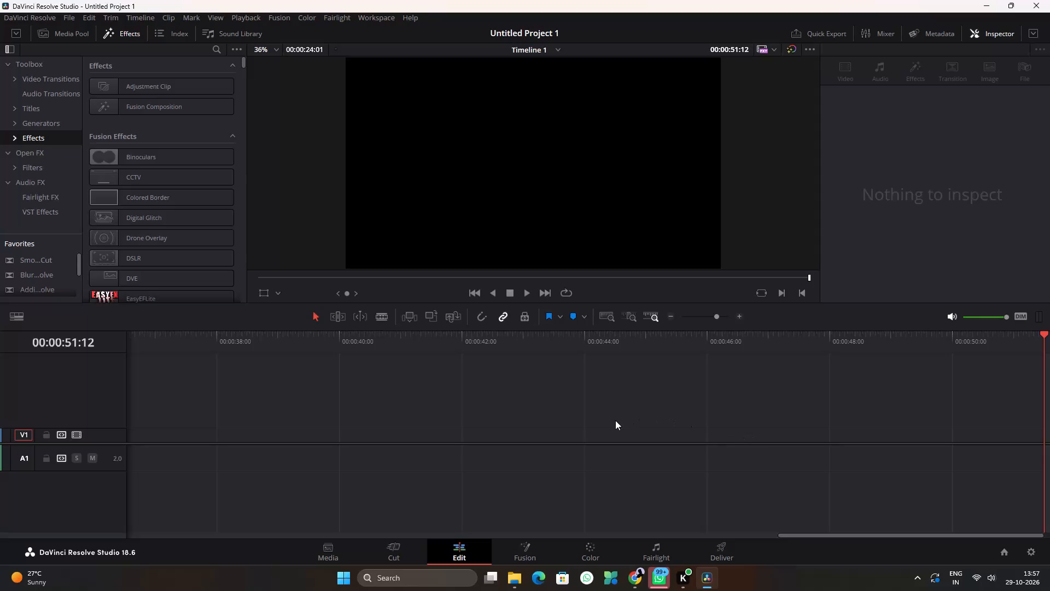
Delete the Adjustment Clip from video track V1.
alt+scroll(614, 421, down, 3)
alt+scroll(527, 443, down, 3)
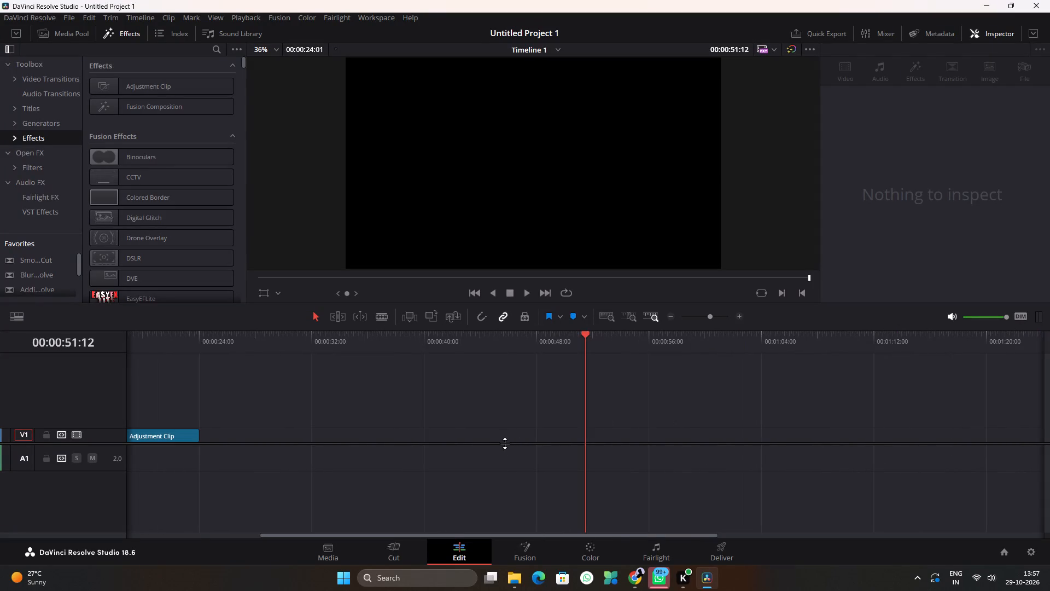
ctrl+scroll(500, 444, up, 11)
alt+scroll(451, 446, down, 1)
ctrl+scroll(448, 443, up, 6)
click(267, 441)
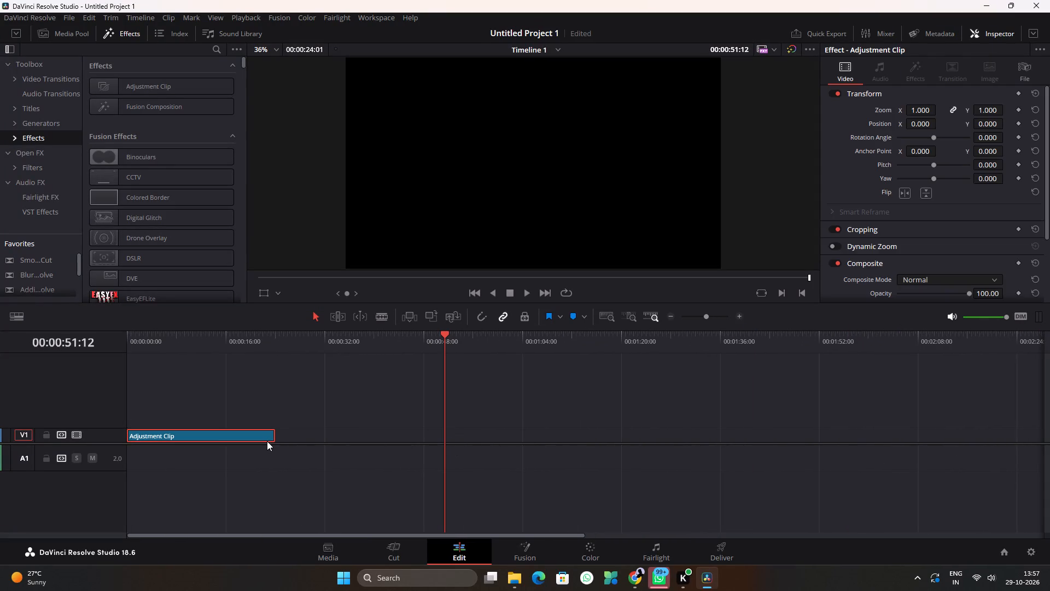
key(BackSpace)
Bring the pngwing.com dollar bill image from the Downloads folder onto track V1 and close the gap before it.
click(514, 579)
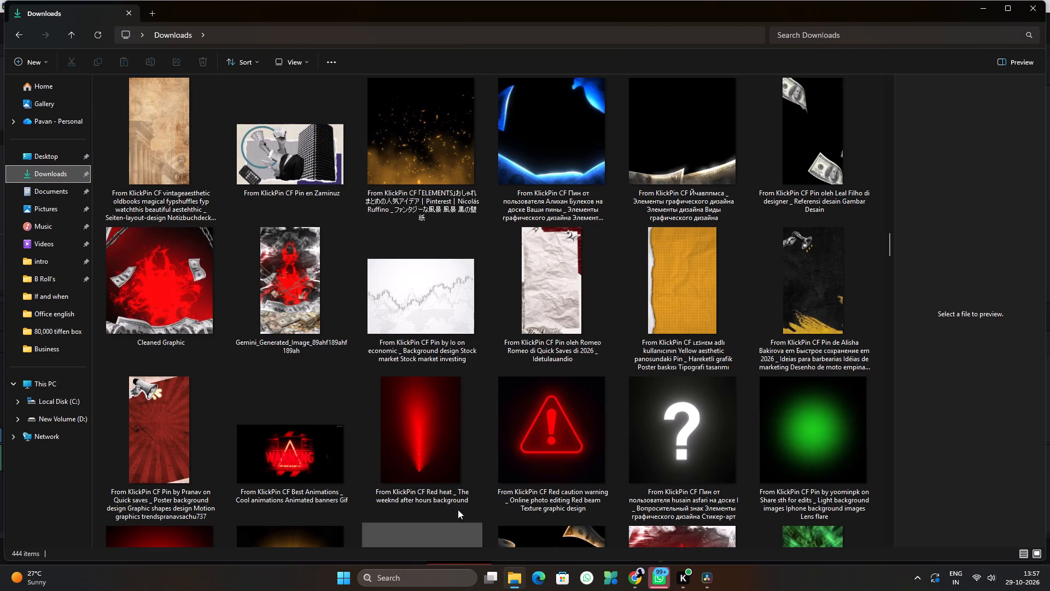
scroll(231, 326, up, 6)
click(54, 174)
scroll(173, 273, up, 6)
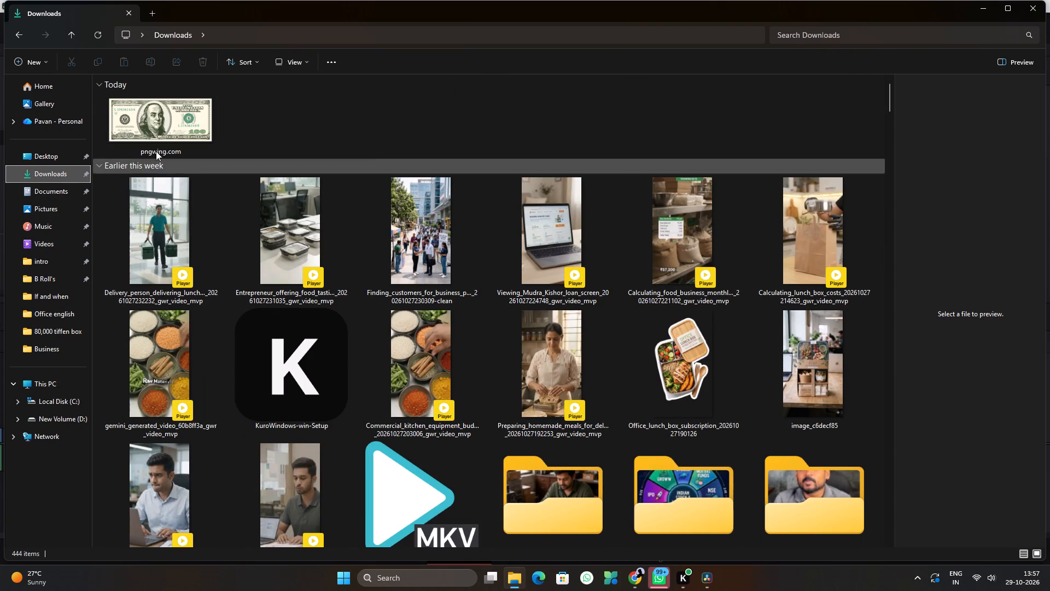
click(157, 119)
drag(156, 109, 304, 426)
key(alt+Tab)
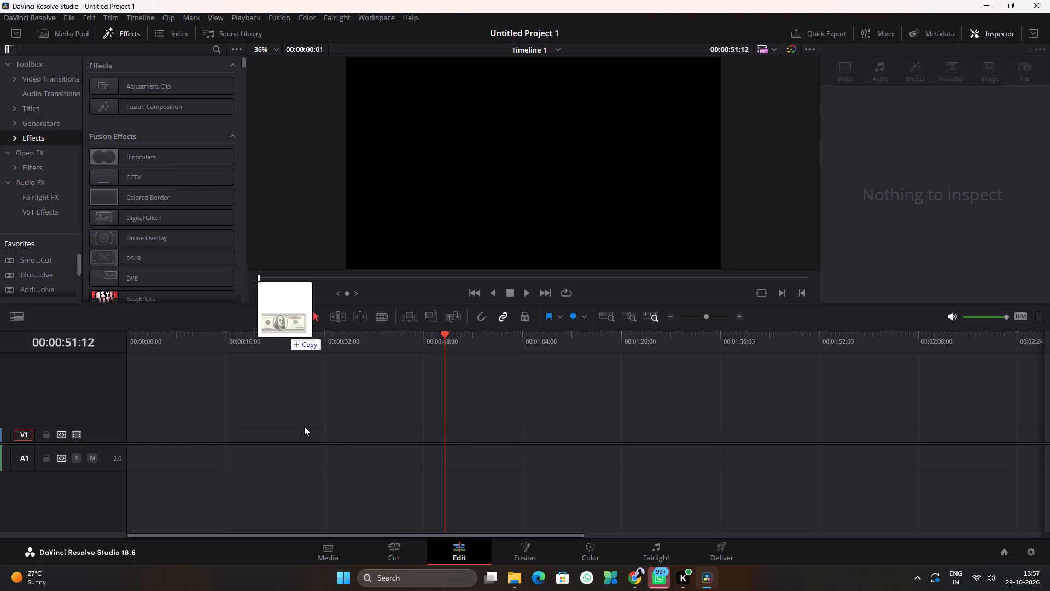
drag(304, 426, 310, 459)
click(282, 435)
key(BackSpace)
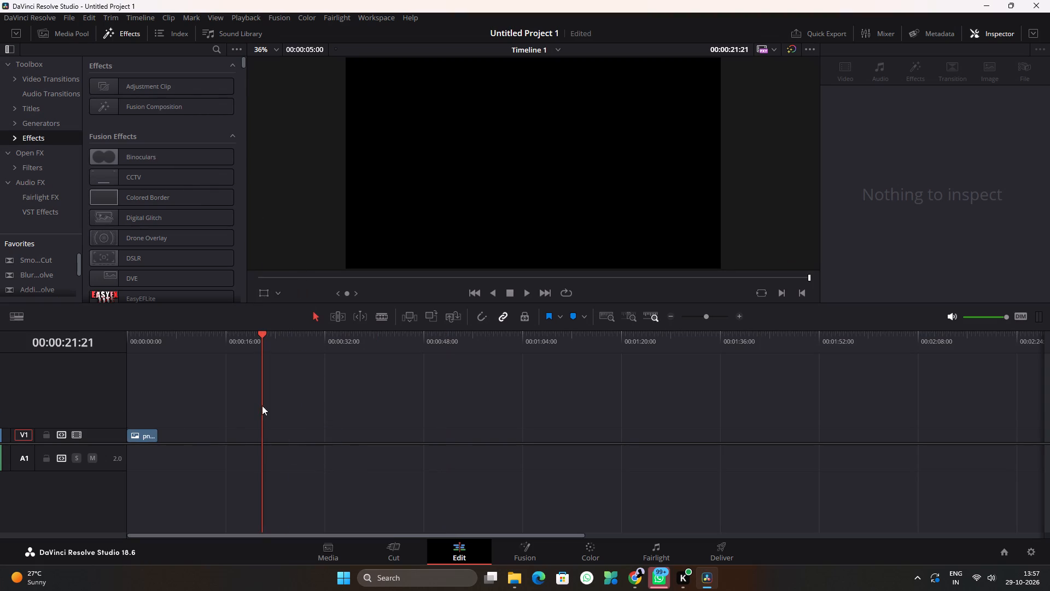
Move the playhead to the start of the timeline at 00:00:00:00.
drag(153, 330, 111, 332)
drag(134, 337, 115, 337)
alt+scroll(176, 410, up, 8)
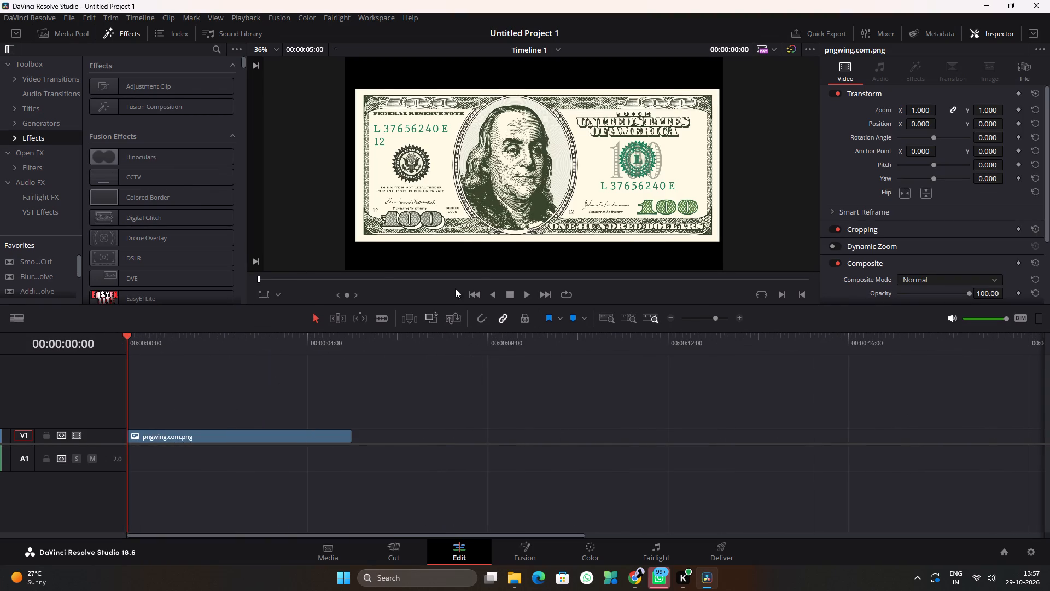
scroll(528, 231, down, 1)
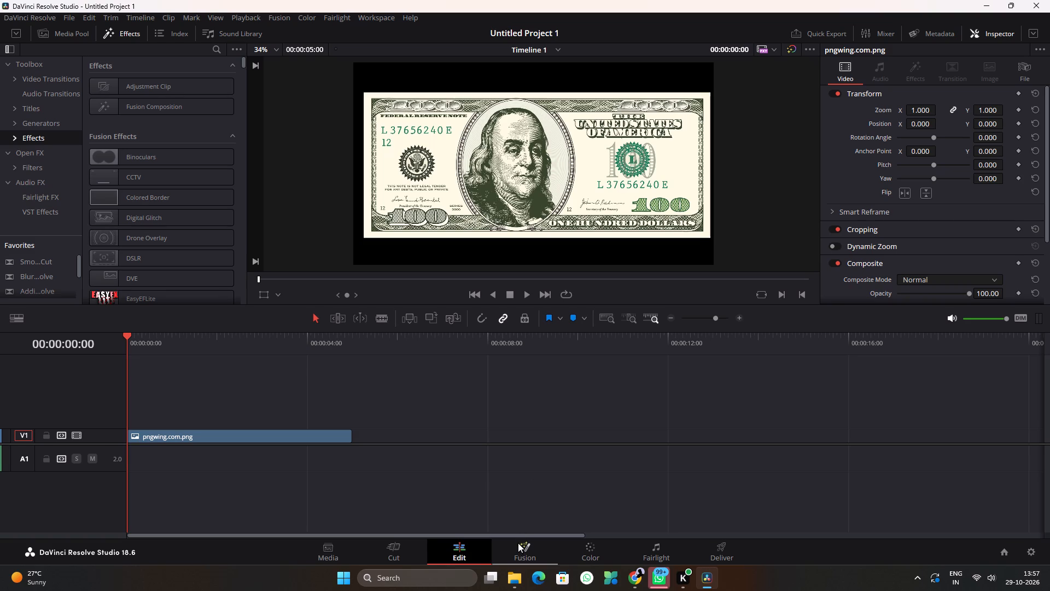
Move the pngwing.com.png clip out of the way onto V2 and place a Fusion Composition at the start of V1.
drag(270, 438, 542, 396)
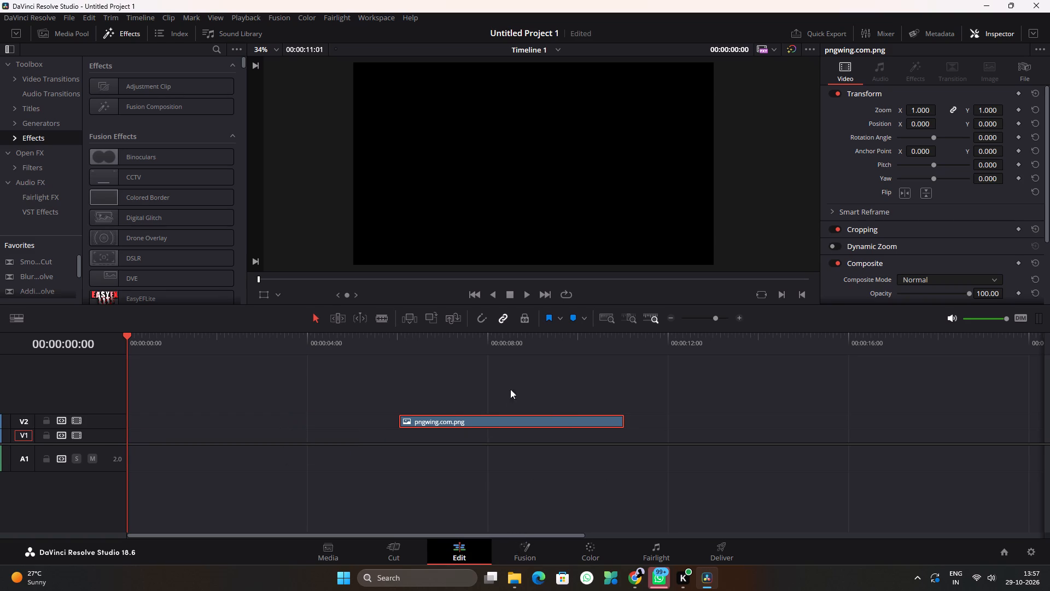
drag(148, 106, 208, 443)
drag(245, 436, 120, 439)
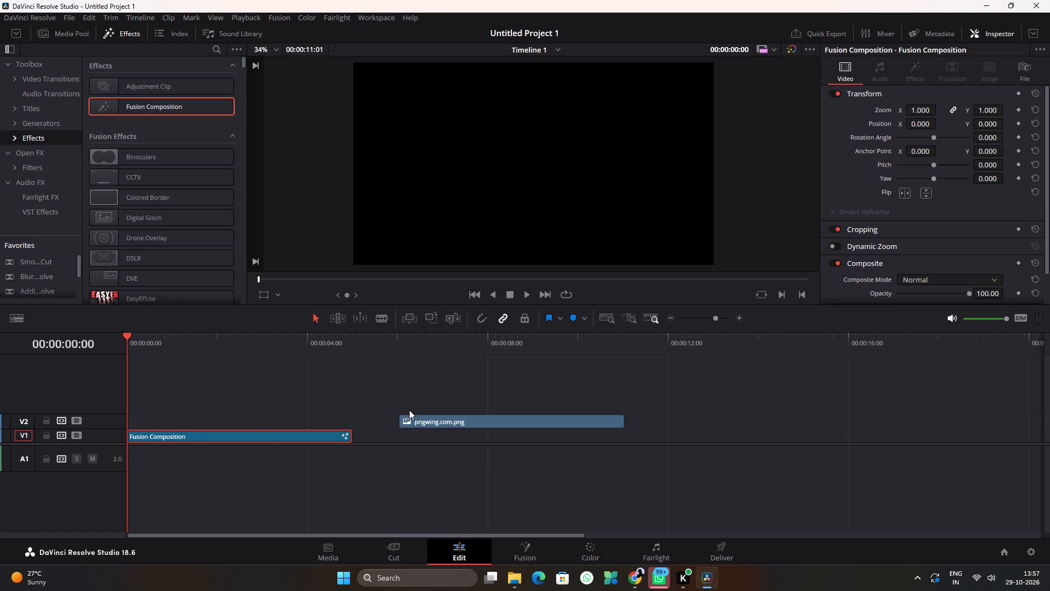
Delete the pngwing.com.png clip from track V2.
click(430, 425)
key(BackSpace)
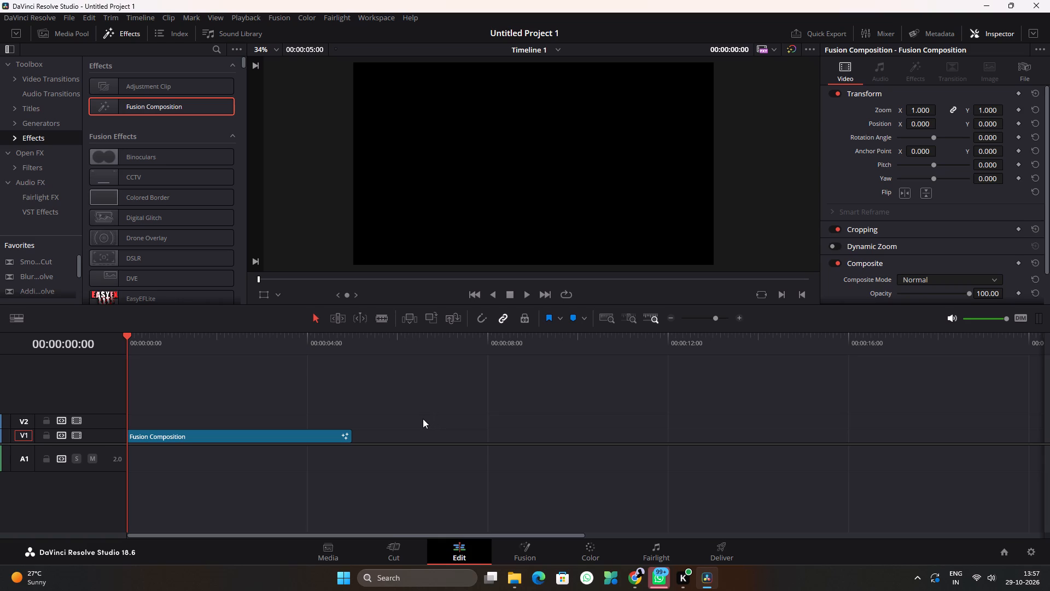
Open the Fusion Composition on the Fusion page, hide the Inspector and switch to a single viewer.
click(524, 547)
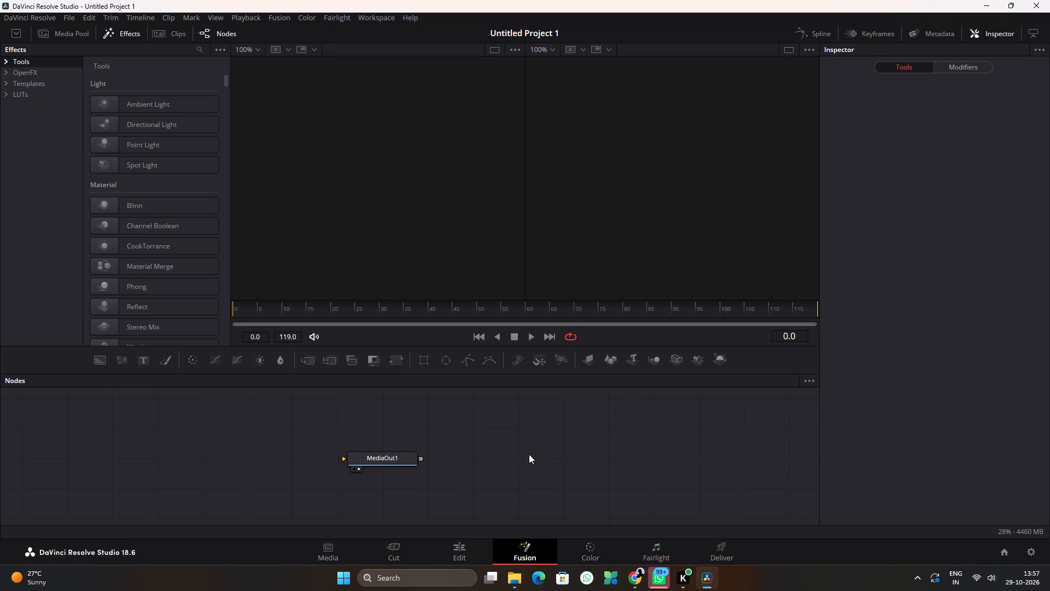
ctrl+scroll(535, 455, down, 2)
middle_drag(570, 450, 374, 437)
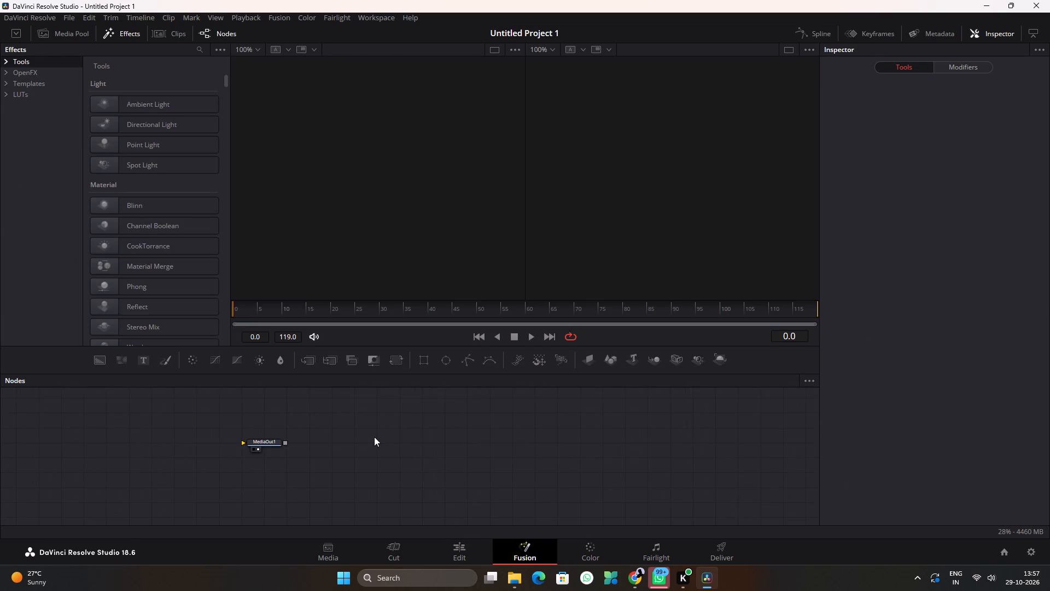
ctrl+scroll(398, 442, down, 2)
ctrl+scroll(400, 454, up, 3)
middle_drag(368, 444, 668, 448)
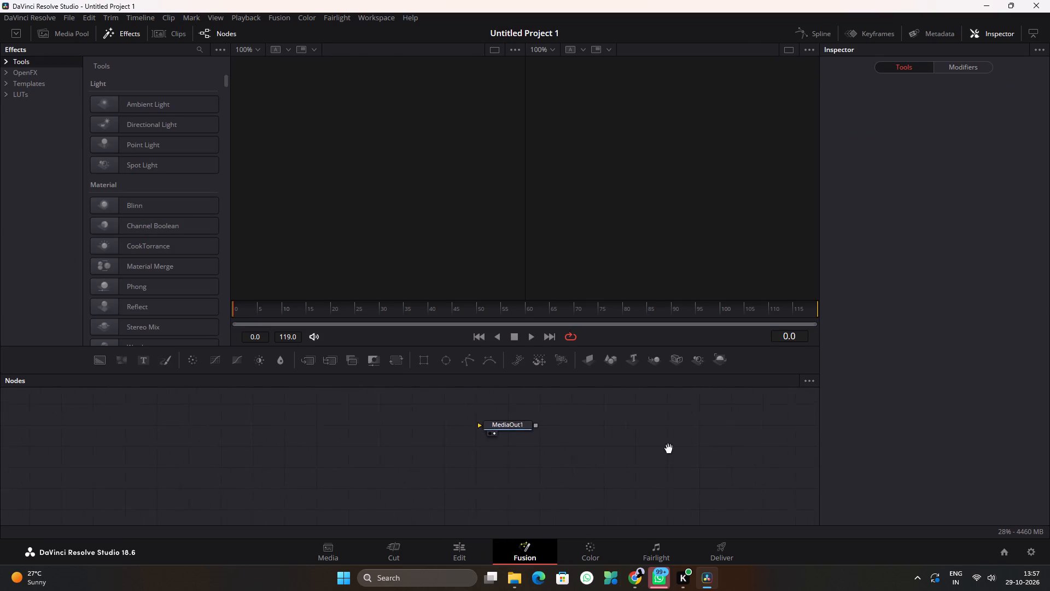
middle_drag(668, 448, 701, 457)
click(986, 32)
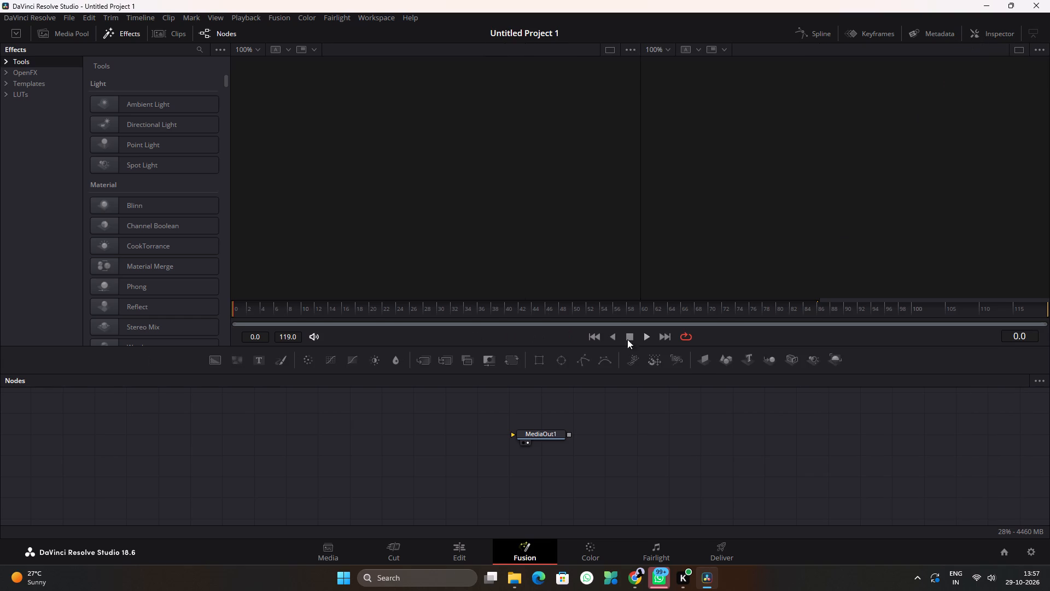
click(1018, 49)
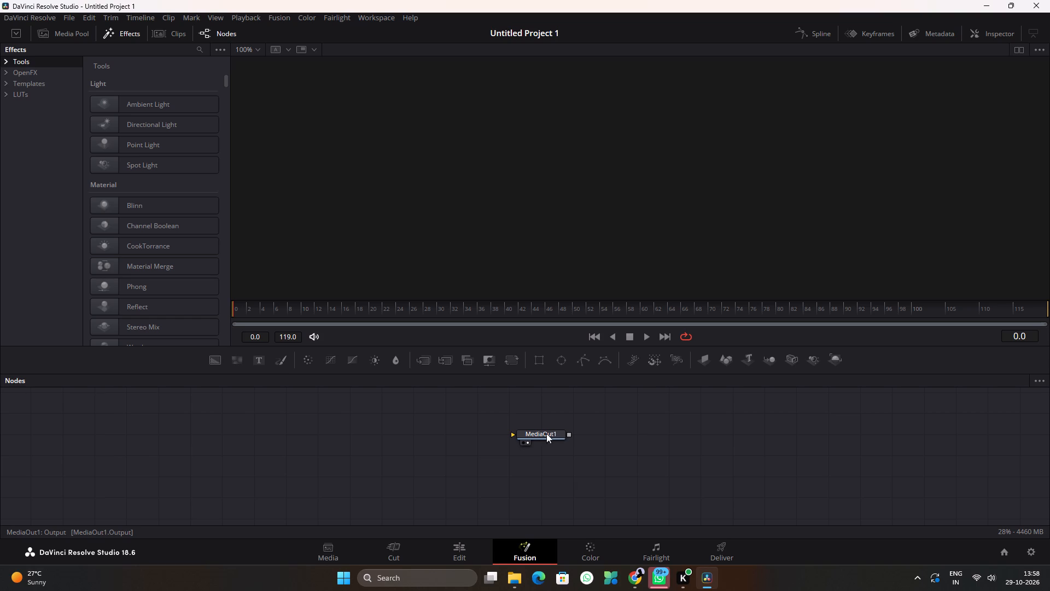
Shift the MediaOut1 node further right in the node graph to make room before it.
drag(546, 430, 591, 430)
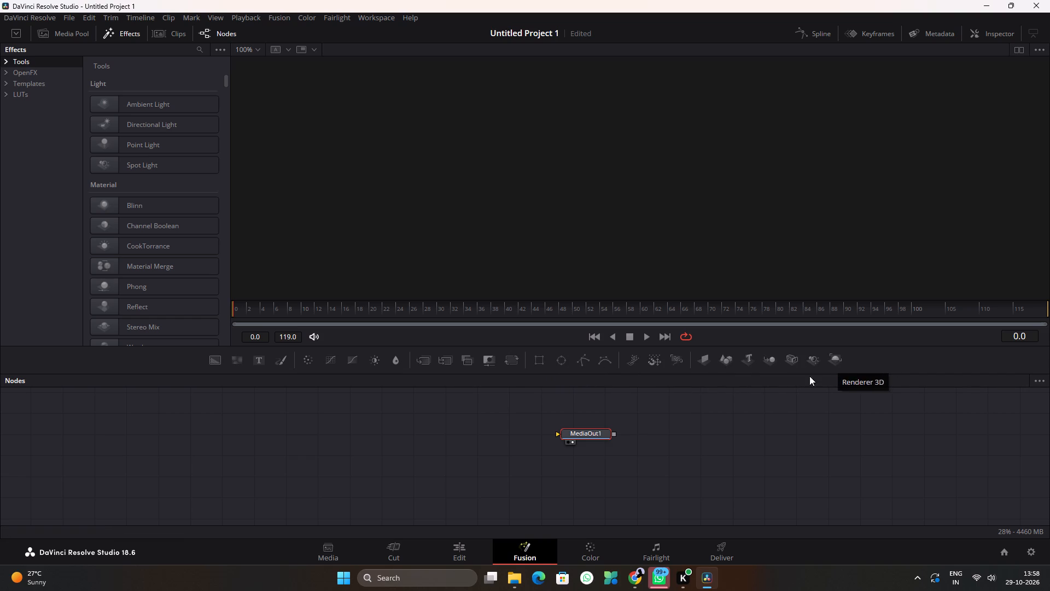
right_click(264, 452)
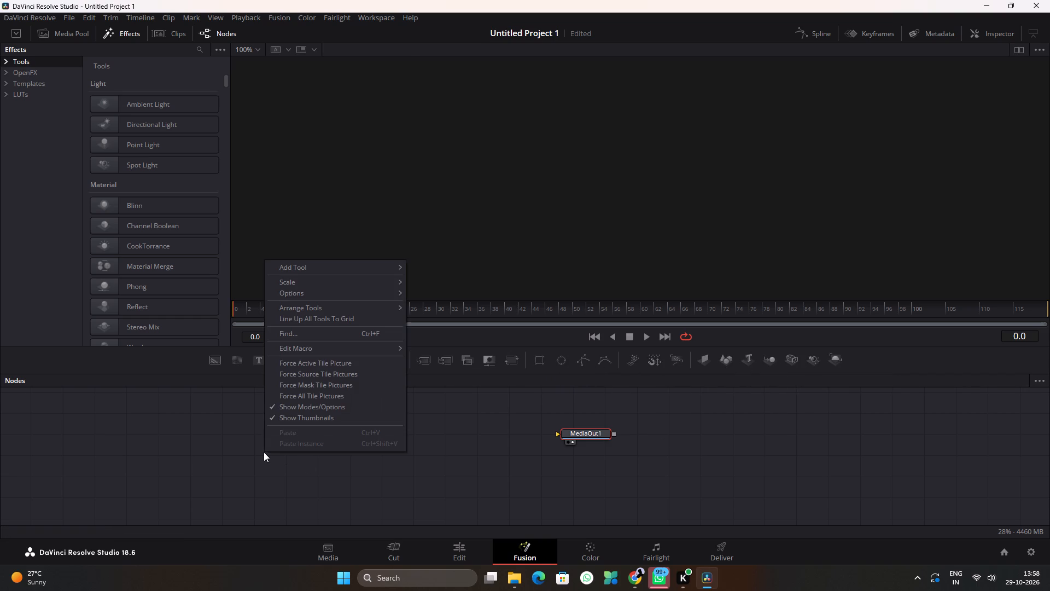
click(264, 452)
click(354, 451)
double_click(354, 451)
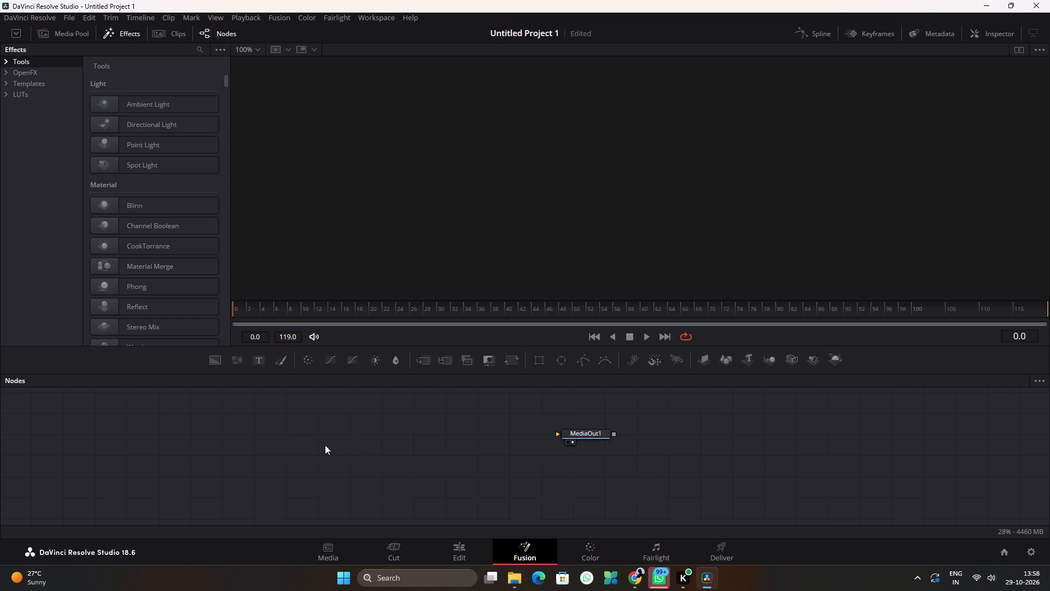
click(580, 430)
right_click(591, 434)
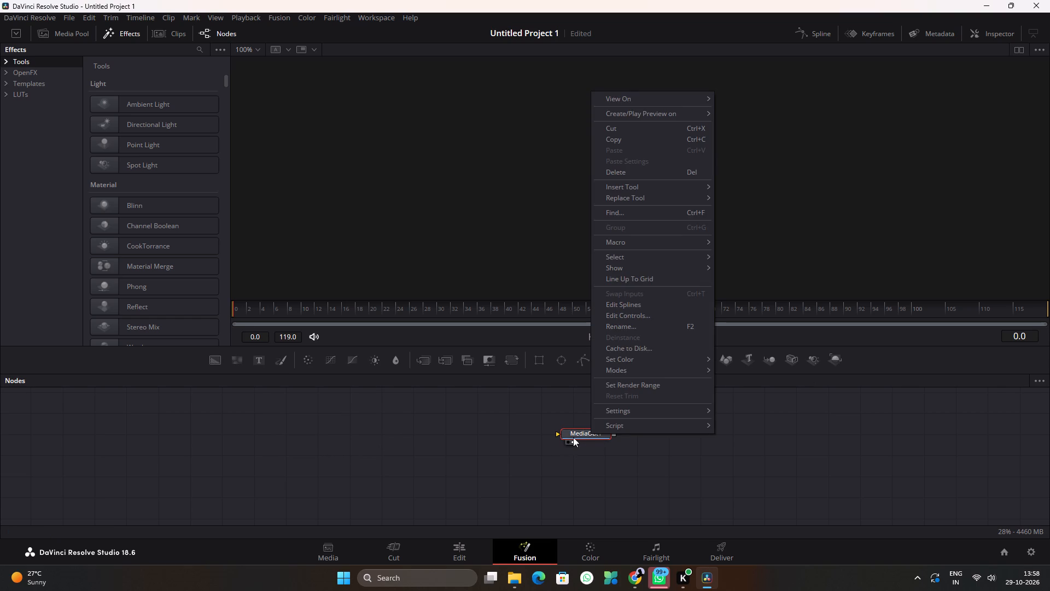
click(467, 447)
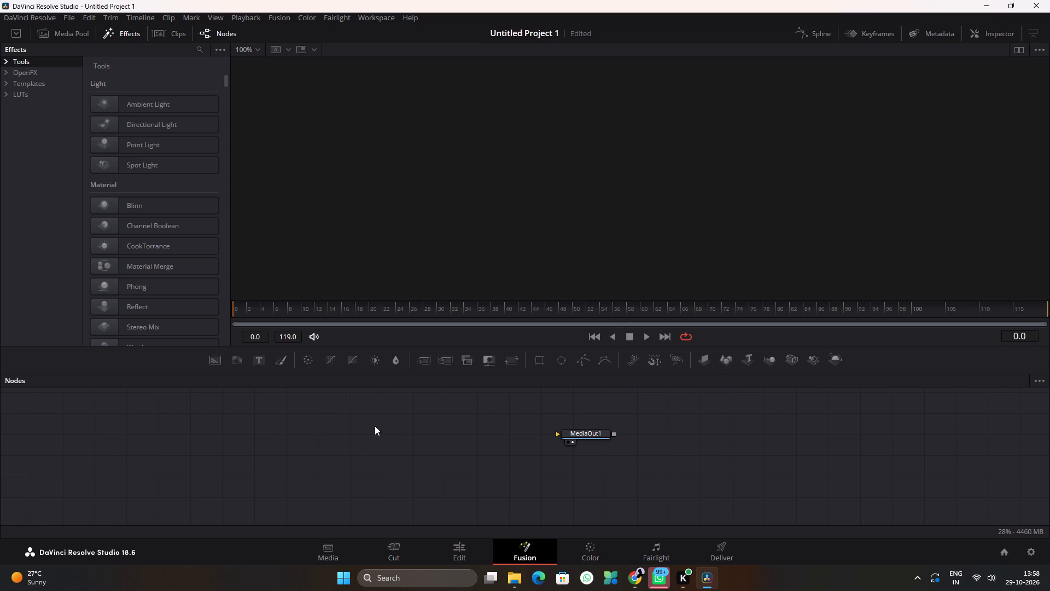
Add a Media In node and place it well to the left of MediaOut1 in the node graph.
key(shift+space)
text(med)
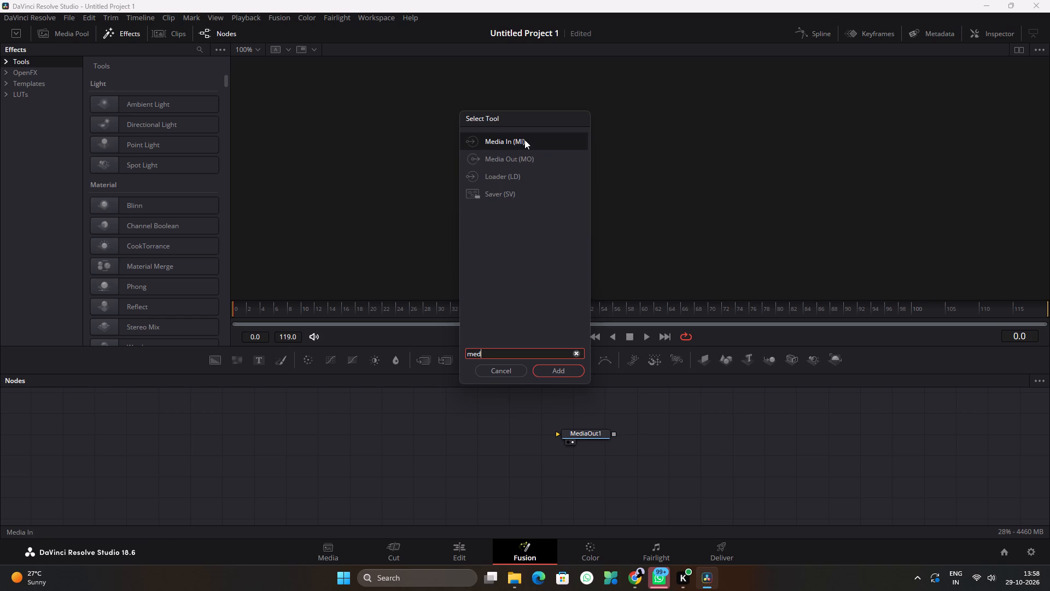
click(524, 140)
click(557, 364)
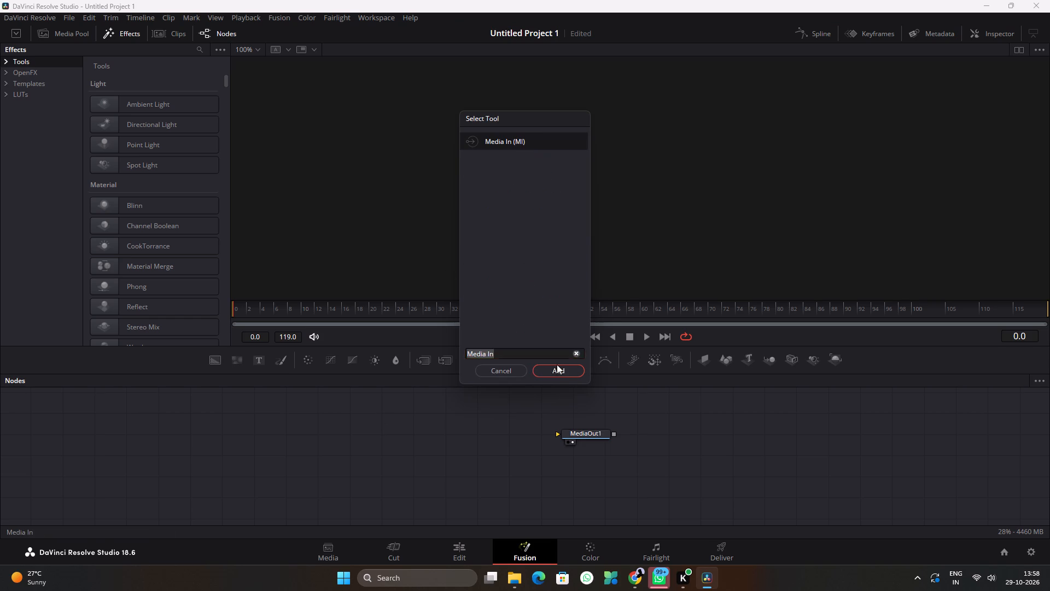
drag(458, 446, 271, 438)
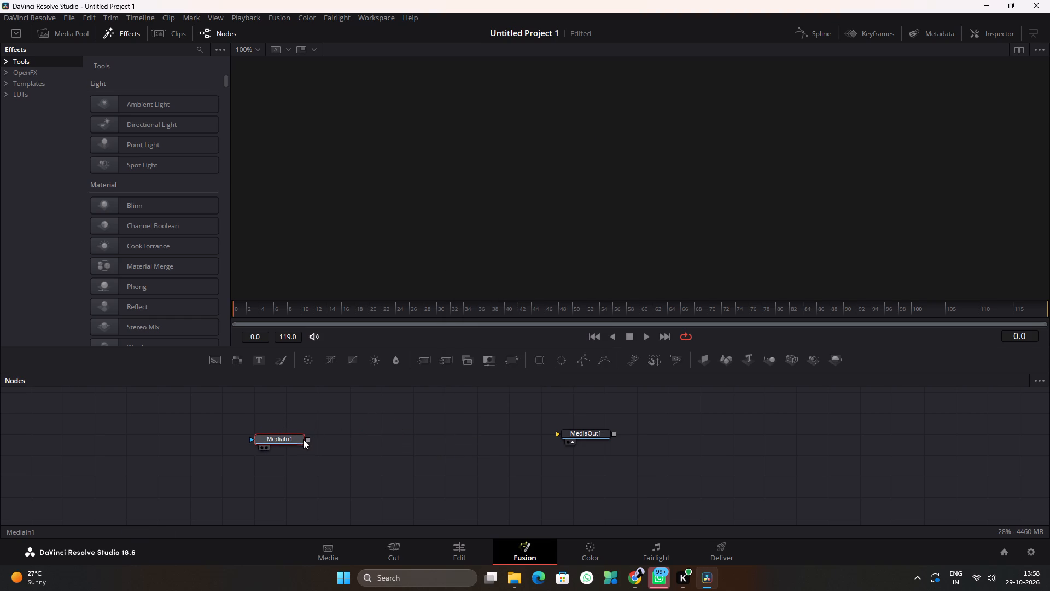
Connect the MediaIn1 output to MediaOut1 and nudge MediaOut1 slightly down and to the right.
drag(307, 440, 562, 436)
drag(586, 434, 597, 446)
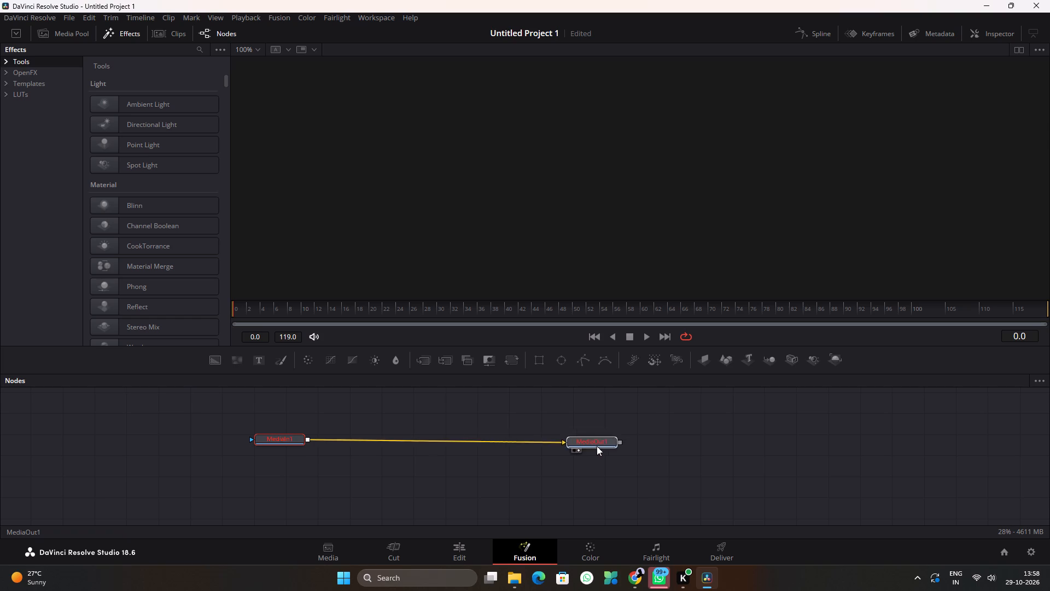
drag(597, 446, 604, 450)
Select the MediaIn1 node and briefly play the composition to check its output.
click(288, 439)
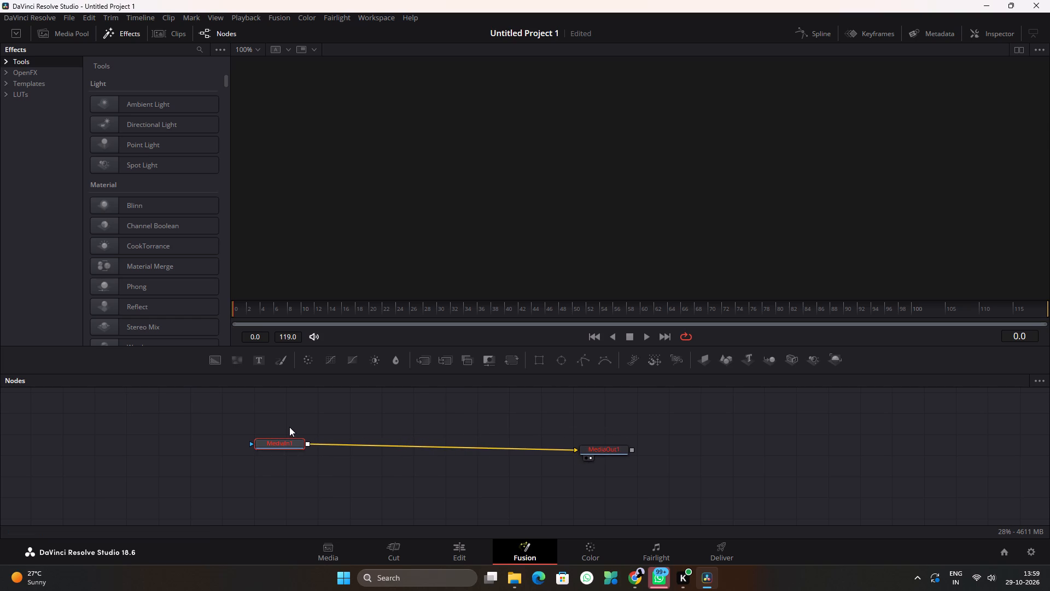
key(space)
key(space)
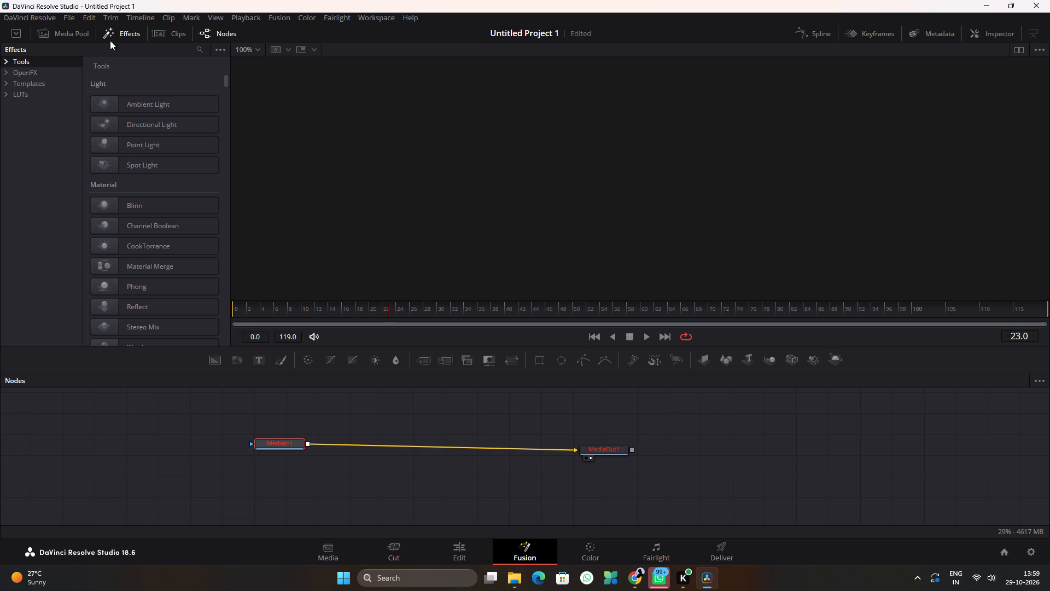
Add pngwing.com.png from the Media Pool to the node graph, above MediaIn1.
click(54, 35)
drag(180, 84, 304, 401)
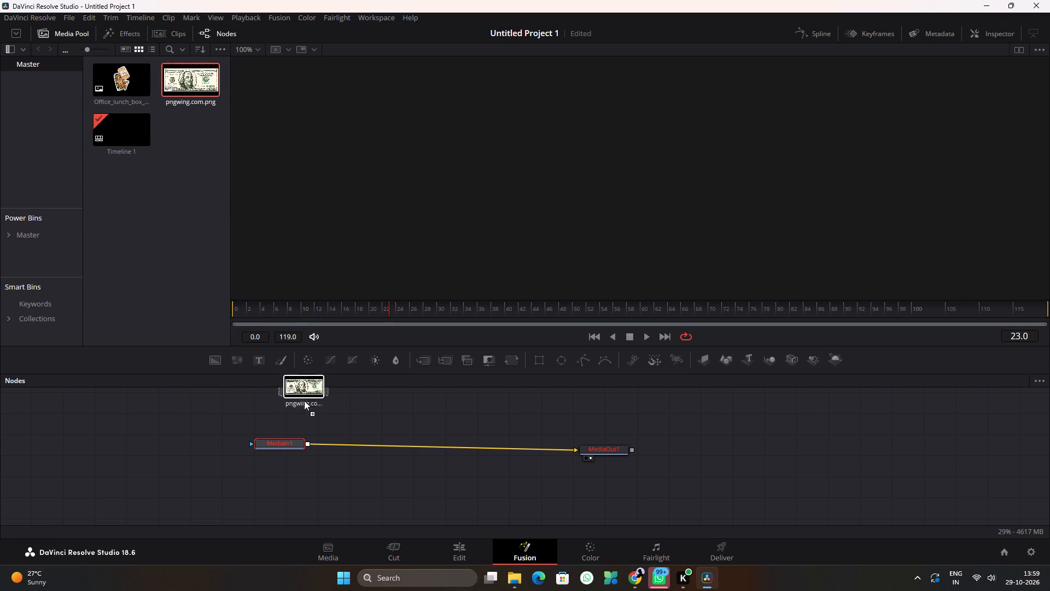
drag(304, 401, 304, 408)
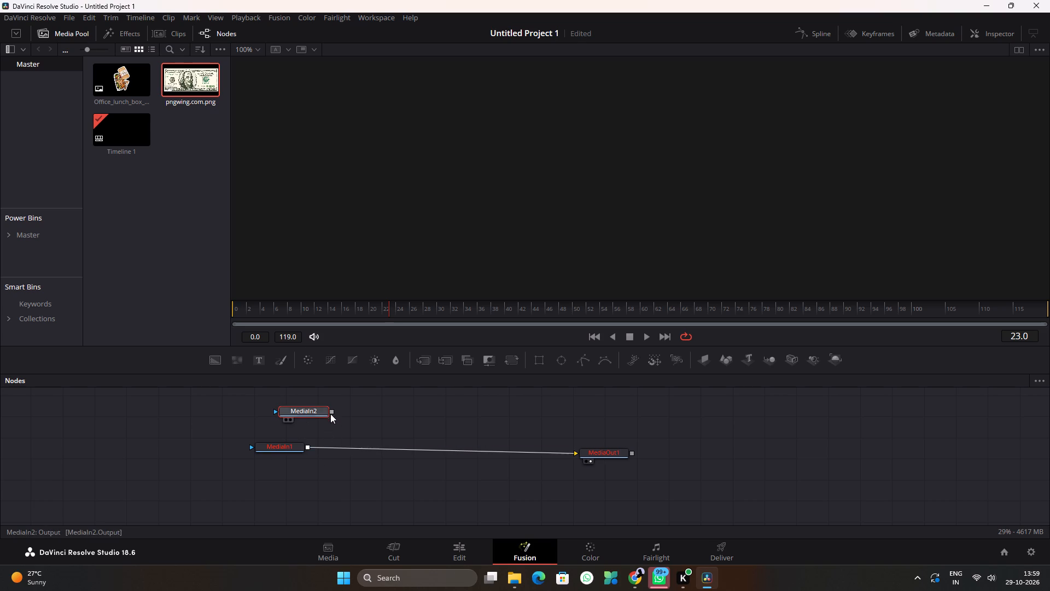
Merge MediaIn2 over MediaIn1 by linking their outputs, and shift MediaIn1 slightly away from the Merge node.
drag(329, 411, 306, 450)
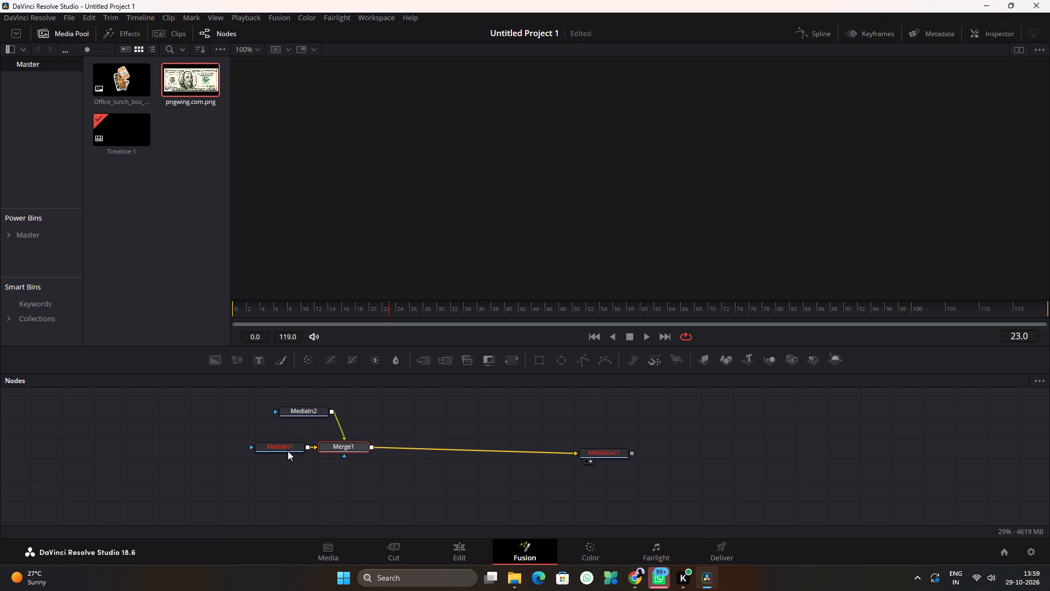
drag(287, 449, 283, 454)
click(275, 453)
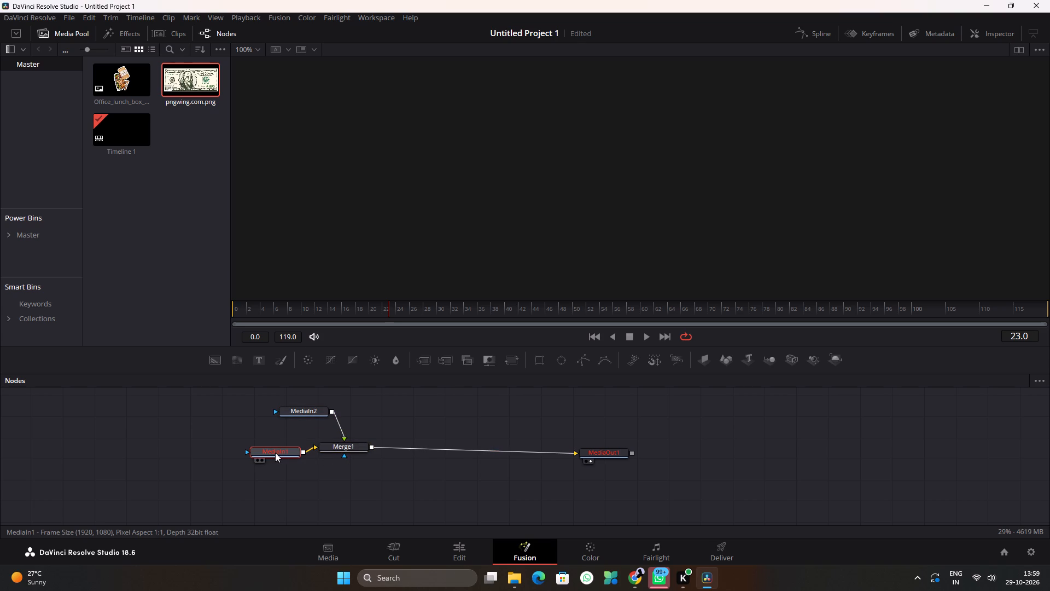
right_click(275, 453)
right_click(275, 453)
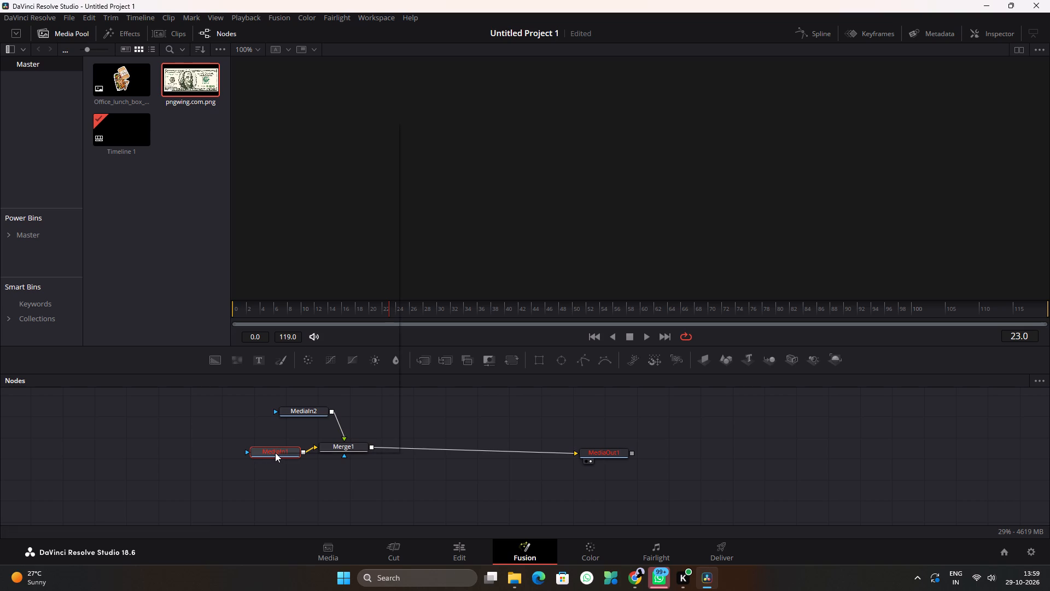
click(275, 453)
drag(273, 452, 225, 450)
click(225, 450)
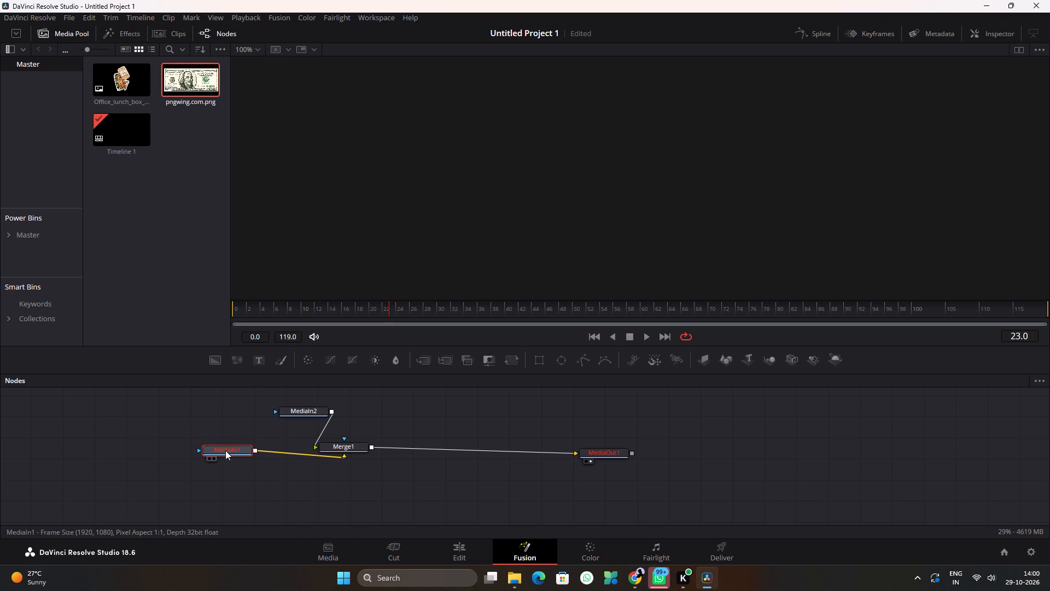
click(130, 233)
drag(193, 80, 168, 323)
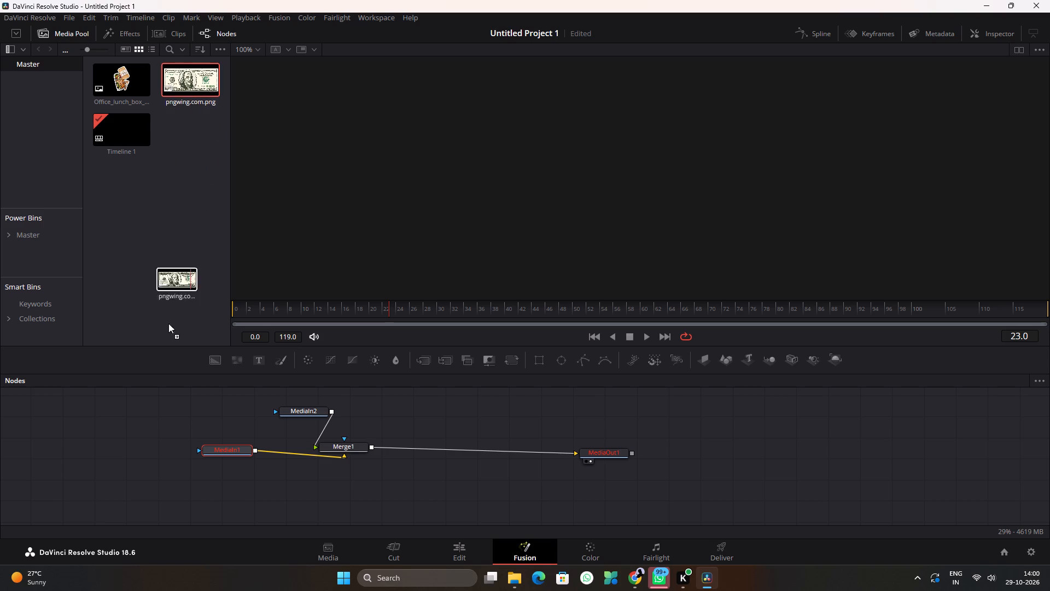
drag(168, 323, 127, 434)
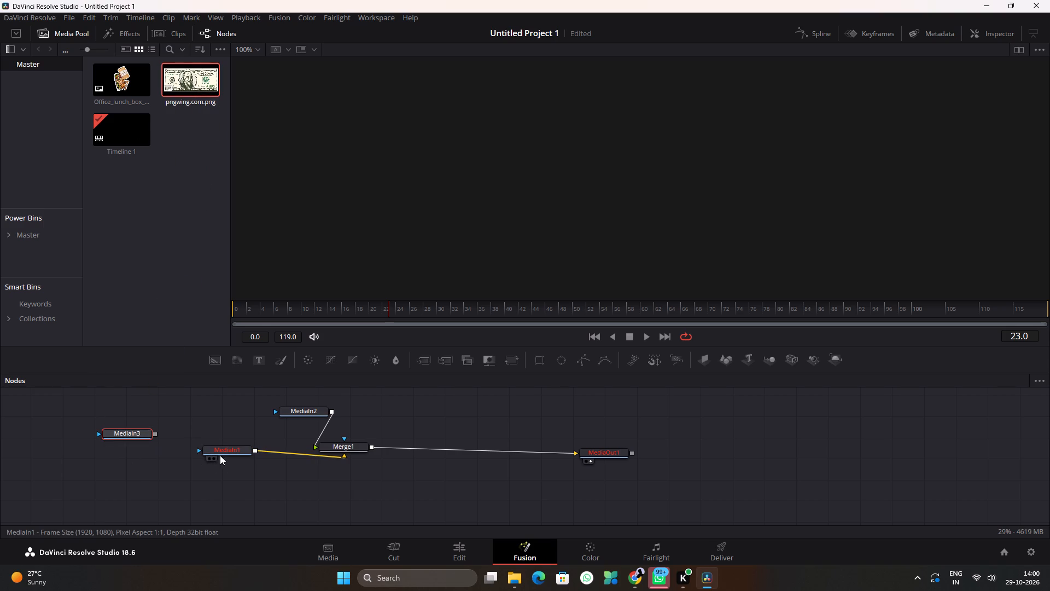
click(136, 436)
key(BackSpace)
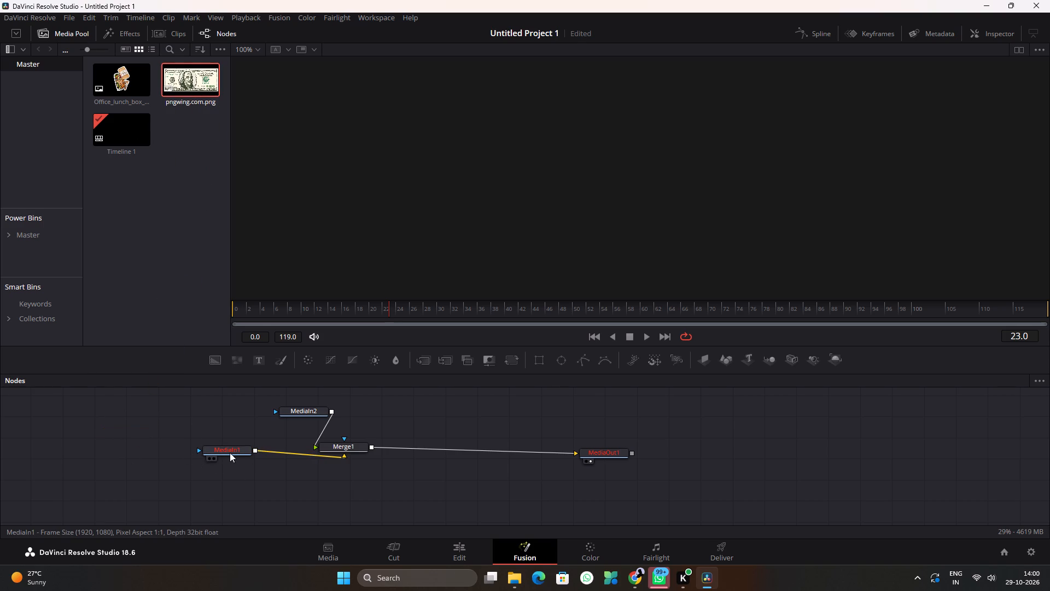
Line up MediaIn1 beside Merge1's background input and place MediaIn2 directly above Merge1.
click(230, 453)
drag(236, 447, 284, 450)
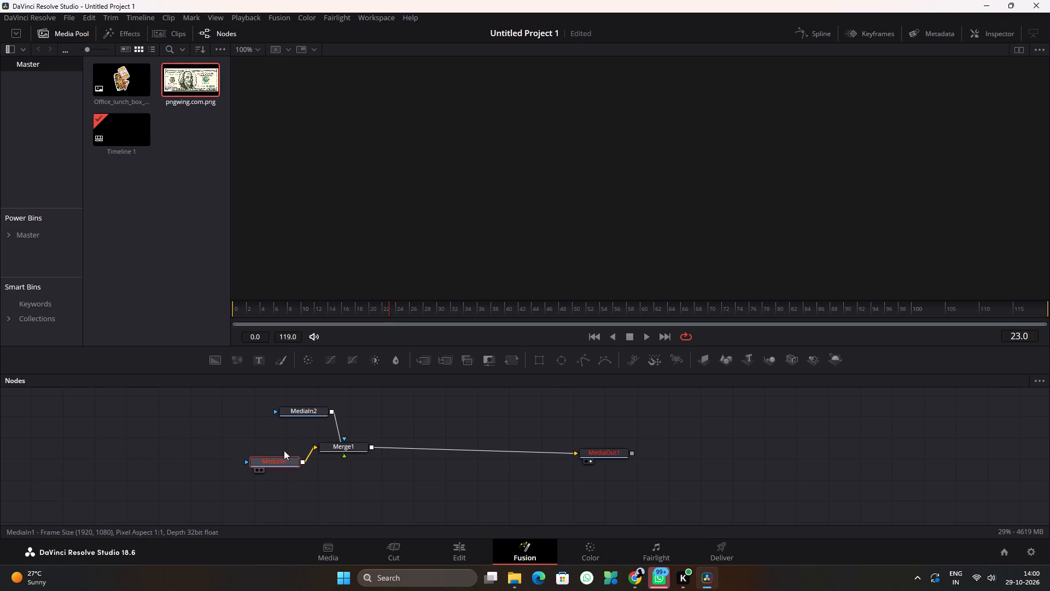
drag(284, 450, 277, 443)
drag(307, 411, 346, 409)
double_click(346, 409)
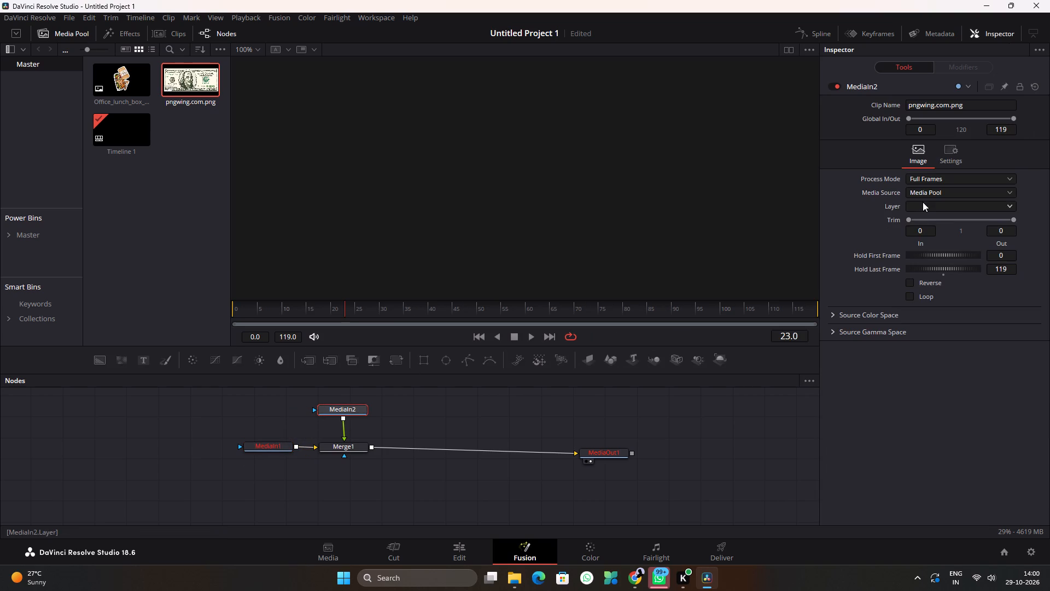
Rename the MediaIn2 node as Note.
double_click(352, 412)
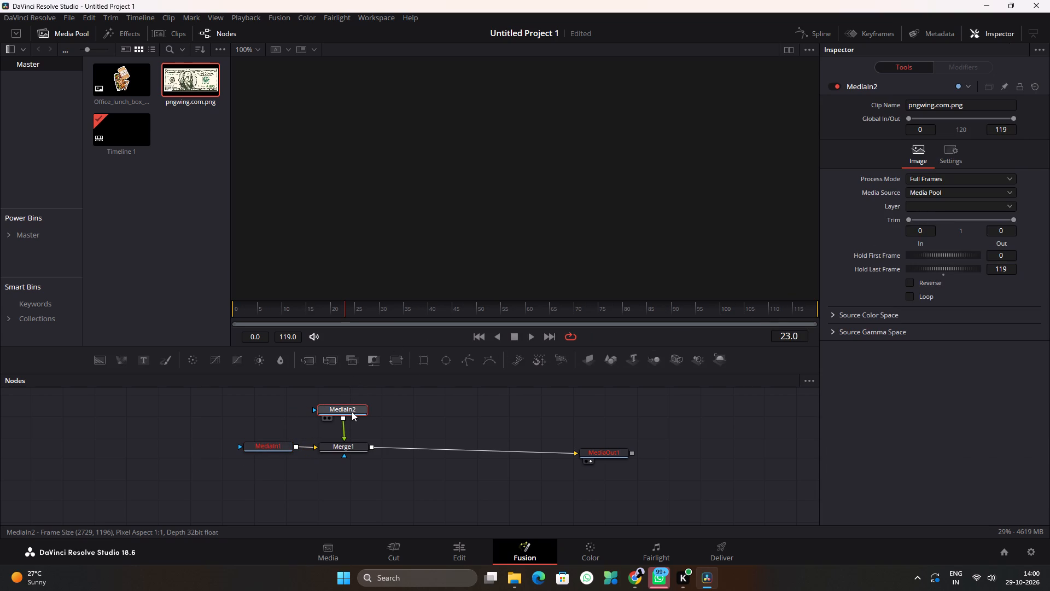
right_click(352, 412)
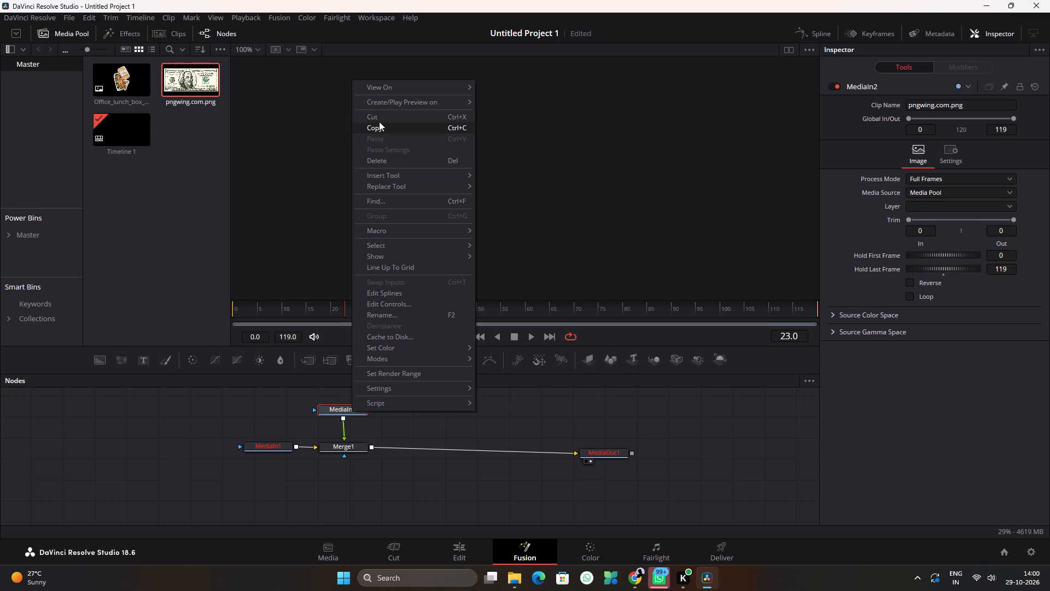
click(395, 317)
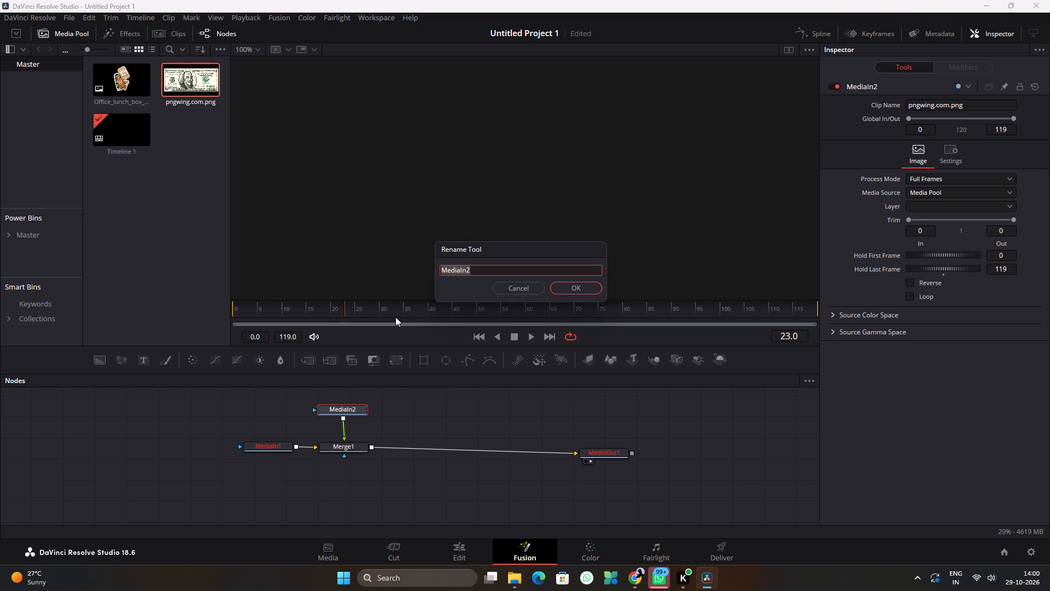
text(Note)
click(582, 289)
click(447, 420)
Inspect the Merge1, MediaOut1, MediaIn1 and Note nodes, toggling the Note image in the viewers to check its output.
click(339, 445)
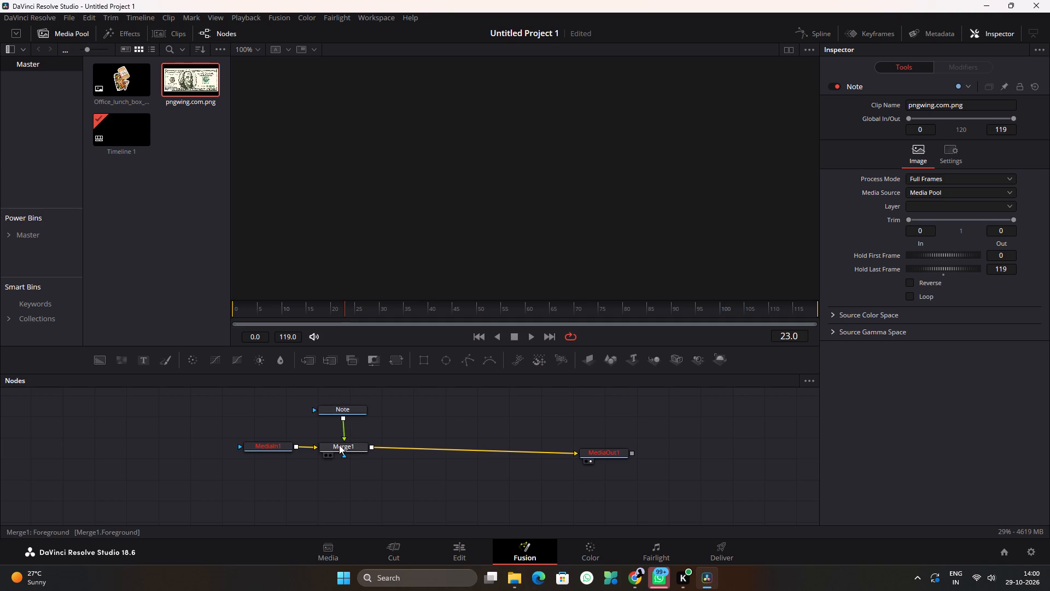
click(589, 453)
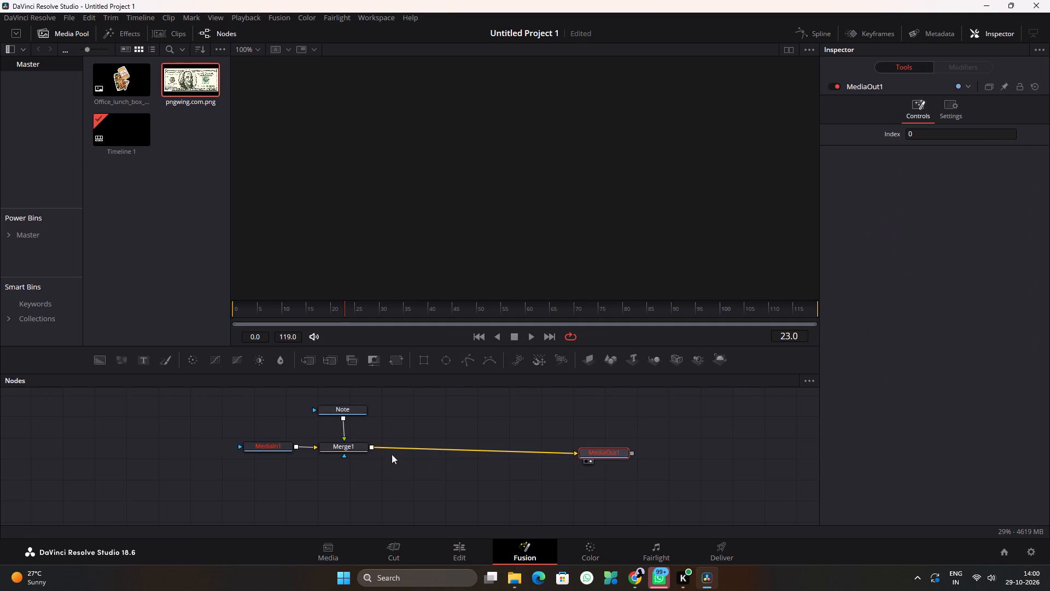
click(274, 445)
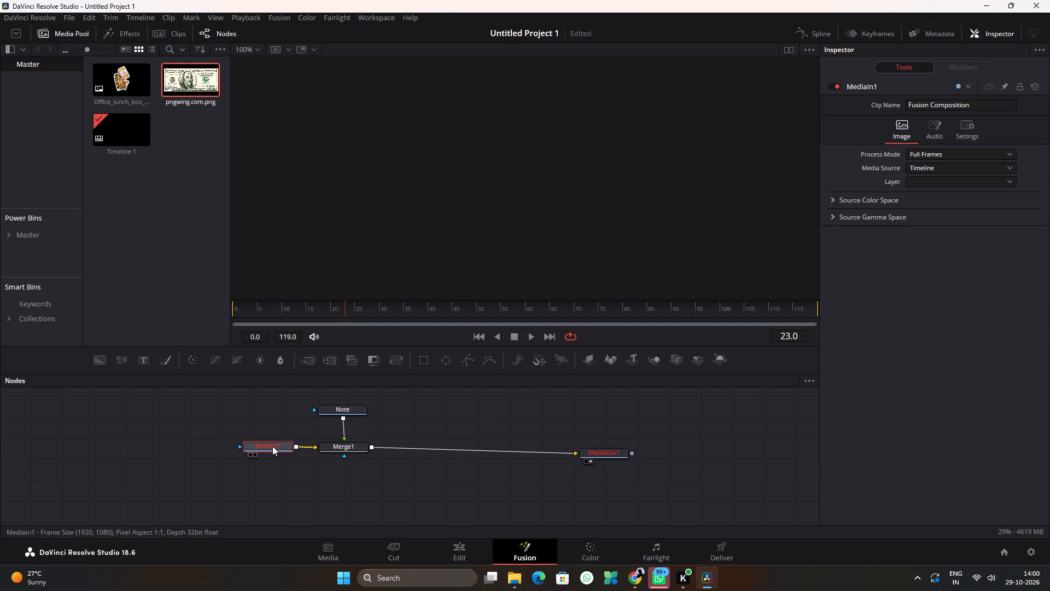
click(252, 455)
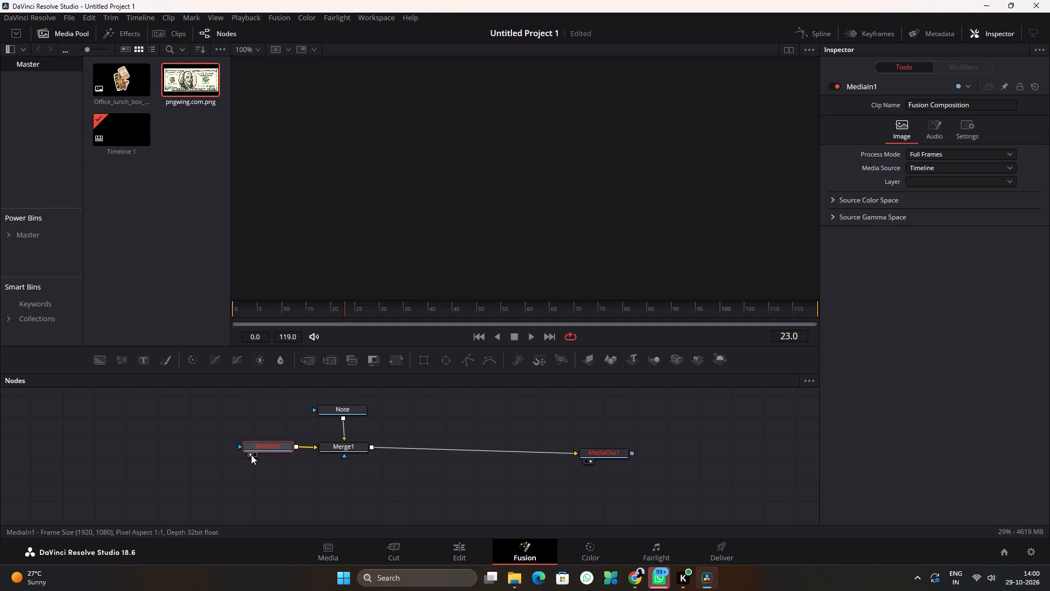
click(251, 455)
click(347, 473)
click(342, 407)
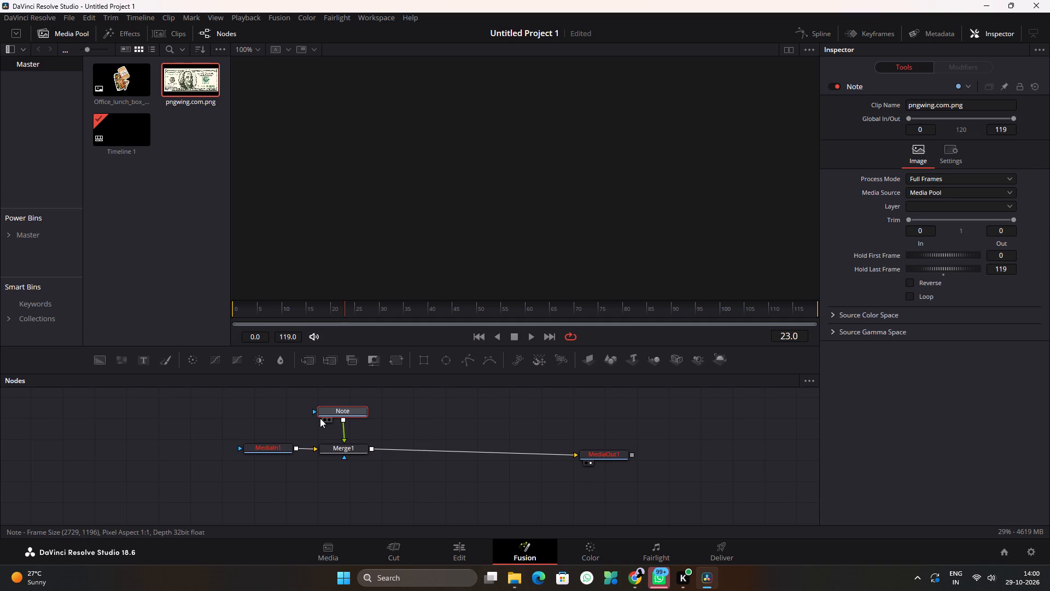
click(323, 420)
click(329, 421)
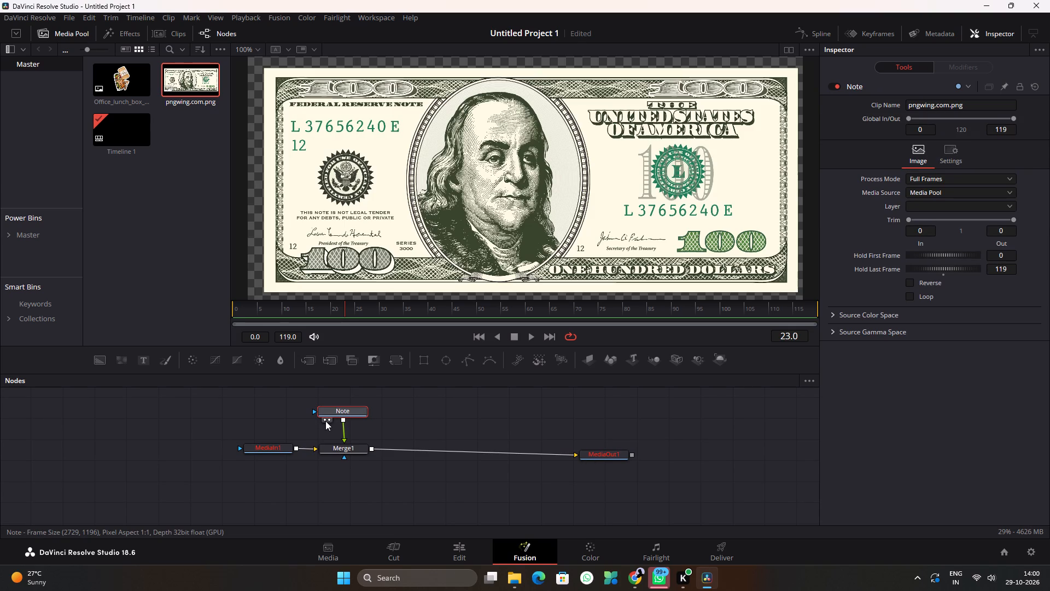
click(323, 420)
click(329, 419)
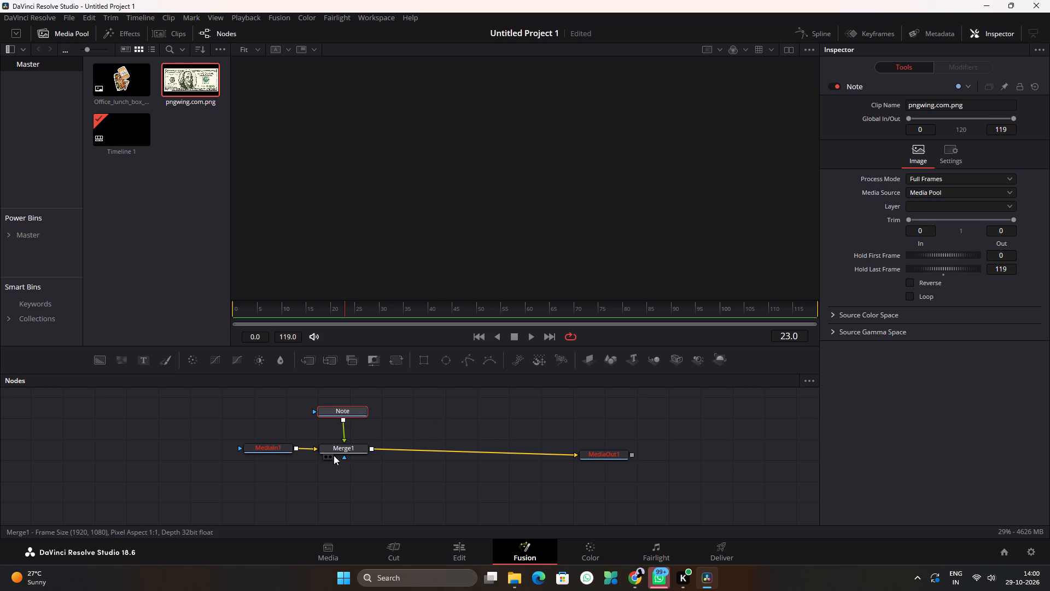
click(255, 457)
click(255, 457)
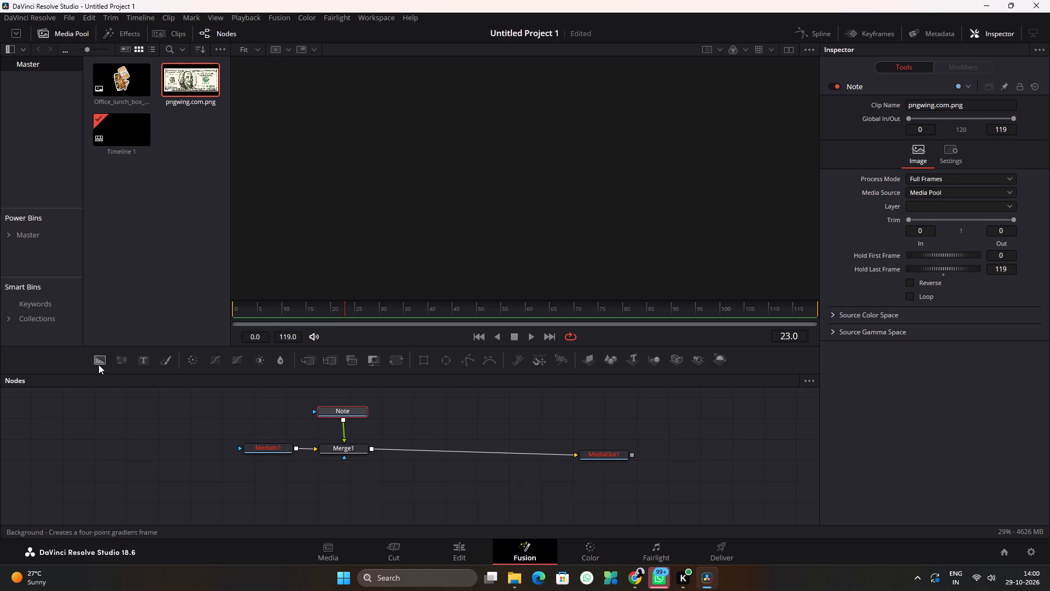
Add a Background node before Merge1 in the node graph and delete the MediaIn1 node it replaces.
drag(99, 359, 188, 445)
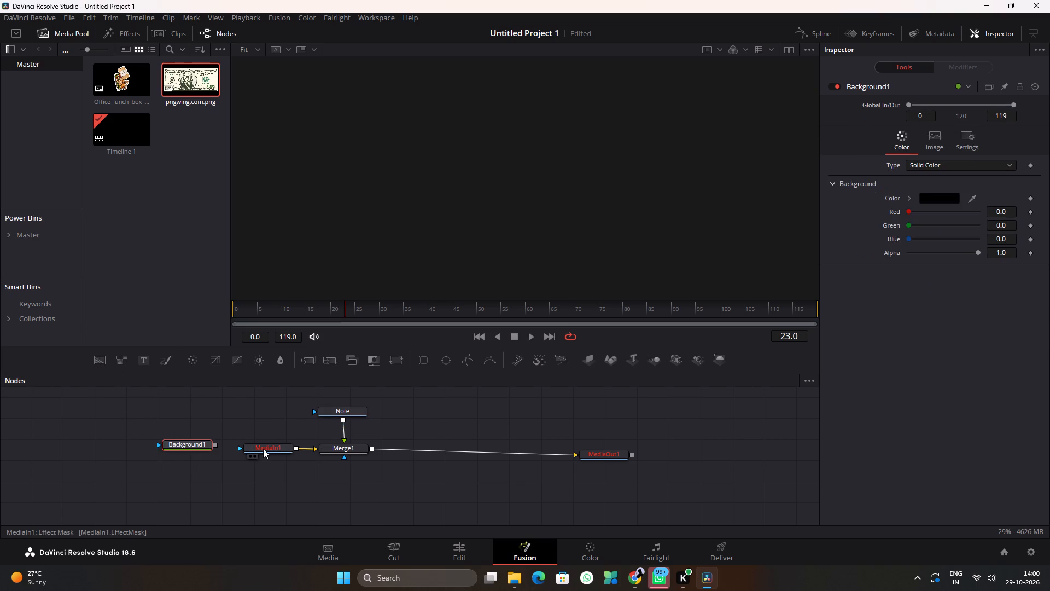
click(265, 449)
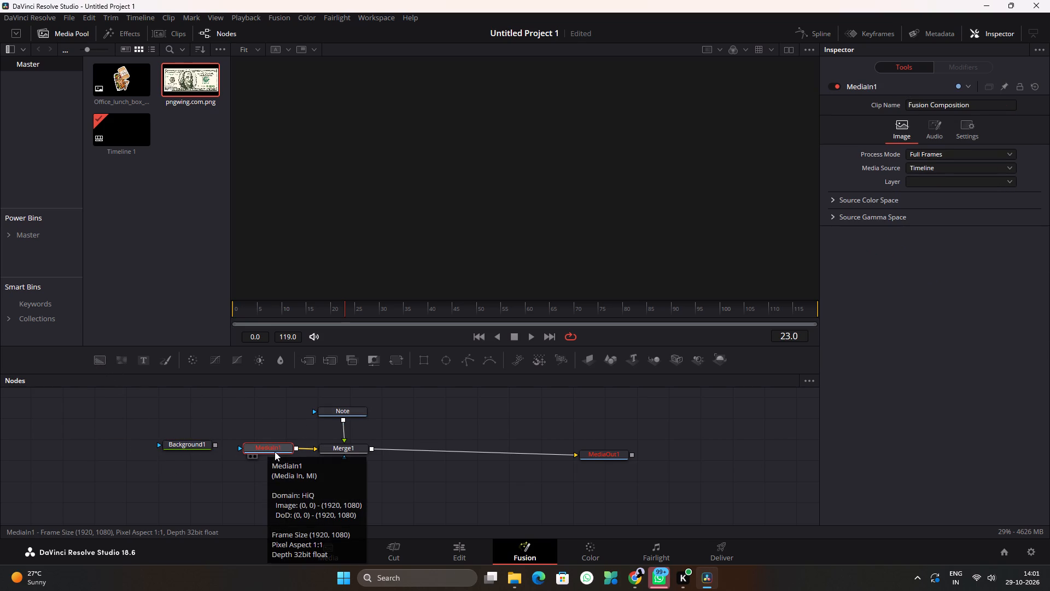
key(BackSpace)
Connect Background1 to Merge1's background input, and move Background1 and MediaOut1 into line with Merge1.
drag(215, 438, 313, 448)
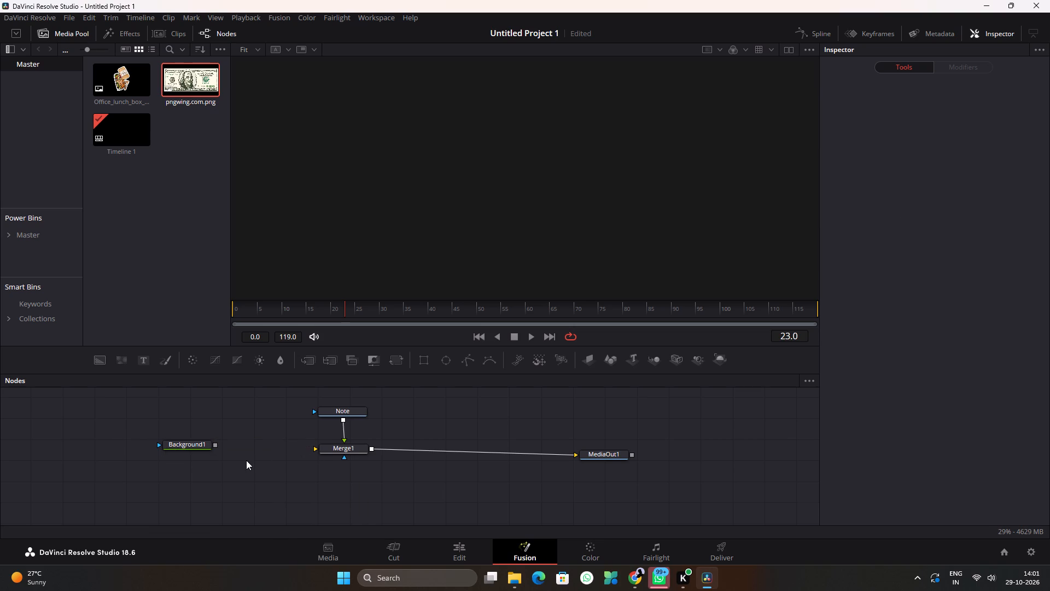
drag(215, 445, 229, 447)
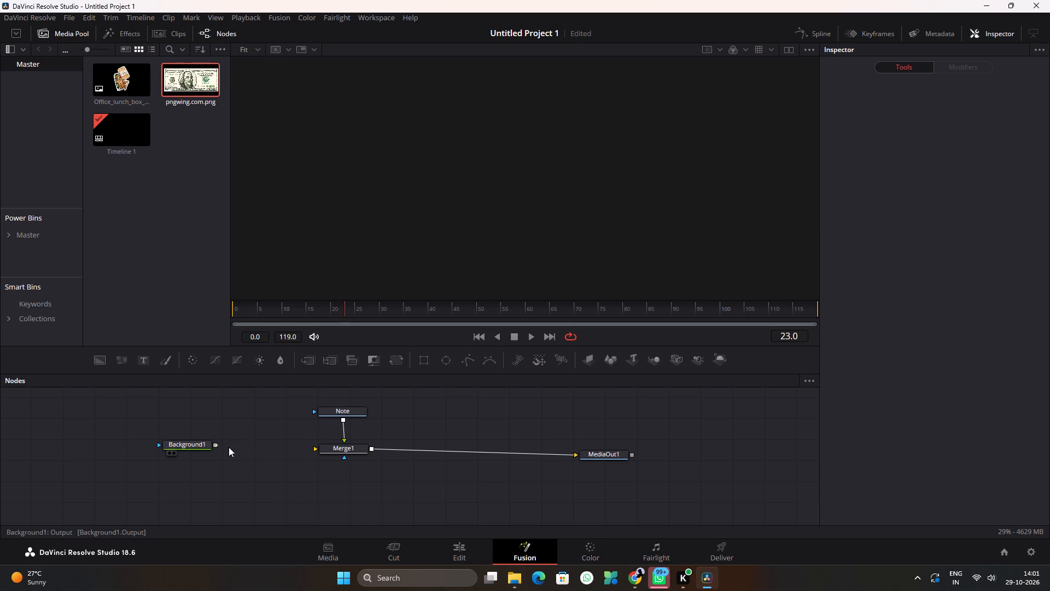
drag(229, 447, 312, 447)
drag(214, 444, 248, 444)
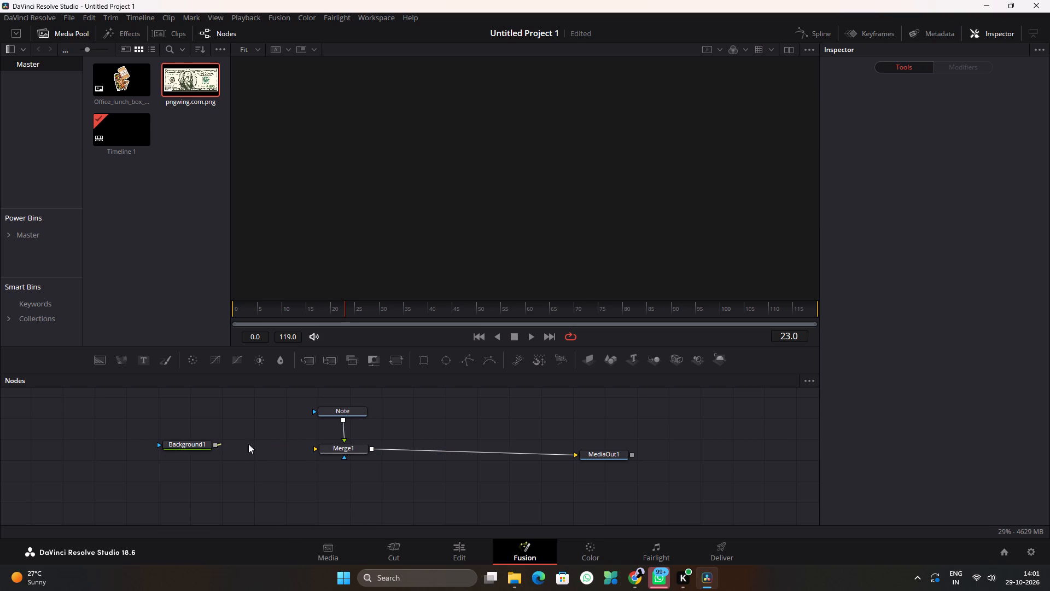
drag(248, 444, 317, 450)
drag(190, 445, 226, 453)
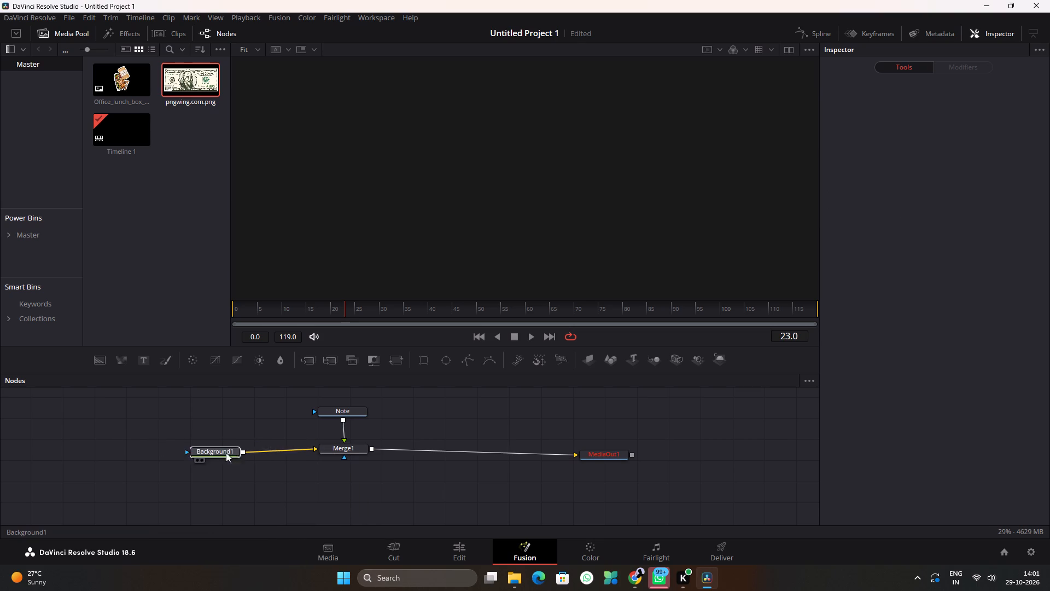
drag(226, 453, 248, 450)
click(491, 476)
drag(599, 452, 600, 446)
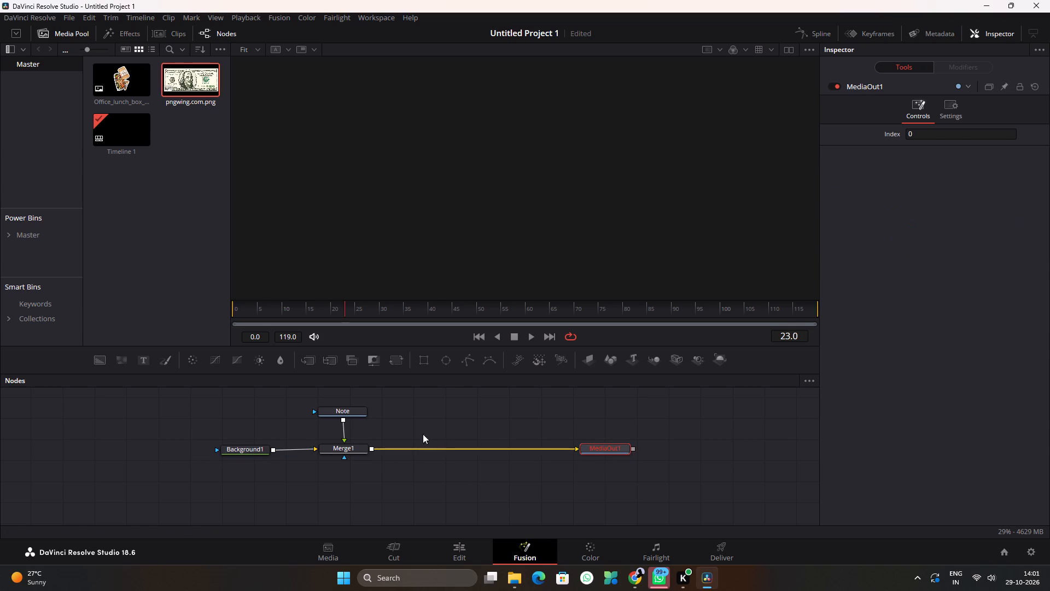
Delete the Note and Merge1 nodes so that Background1 feeds MediaOut1 directly.
click(355, 414)
key(BackSpace)
click(356, 443)
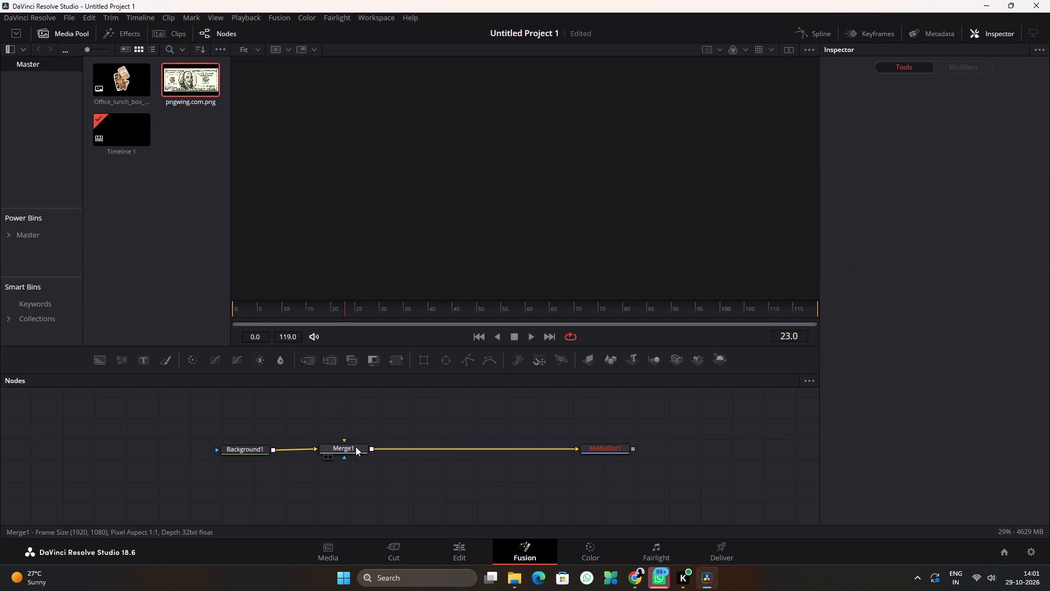
click(355, 447)
key(BackSpace)
click(384, 423)
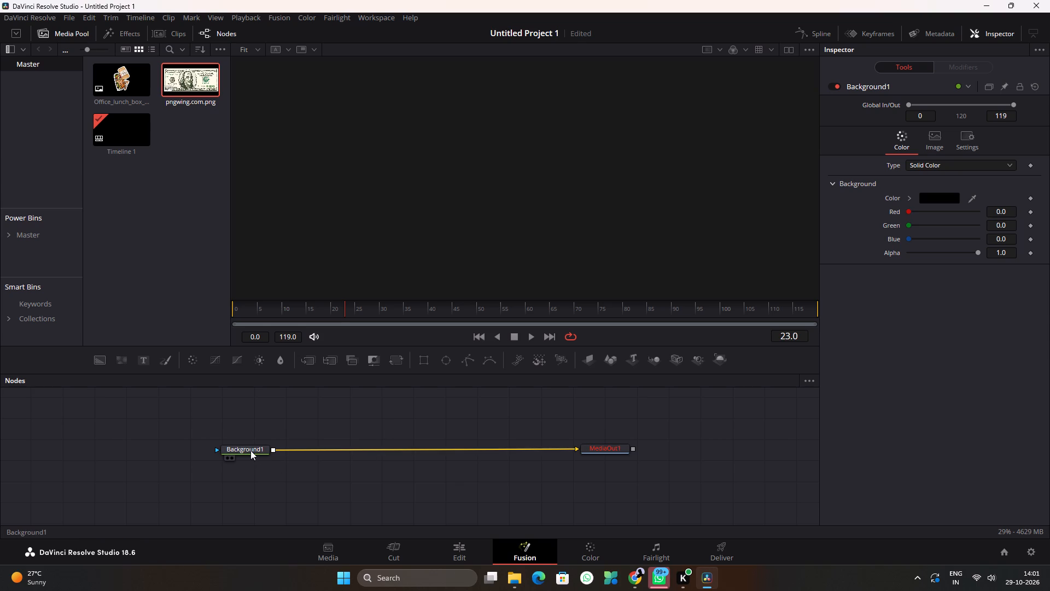
Start playback to check the Background1 output and select the MediaOut1 node.
key(space)
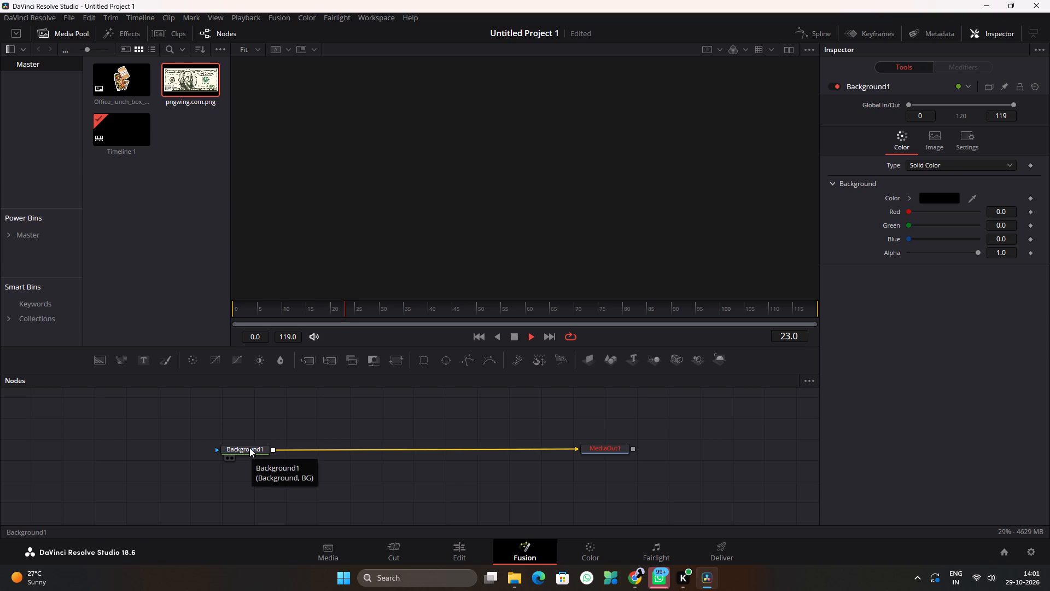
click(615, 452)
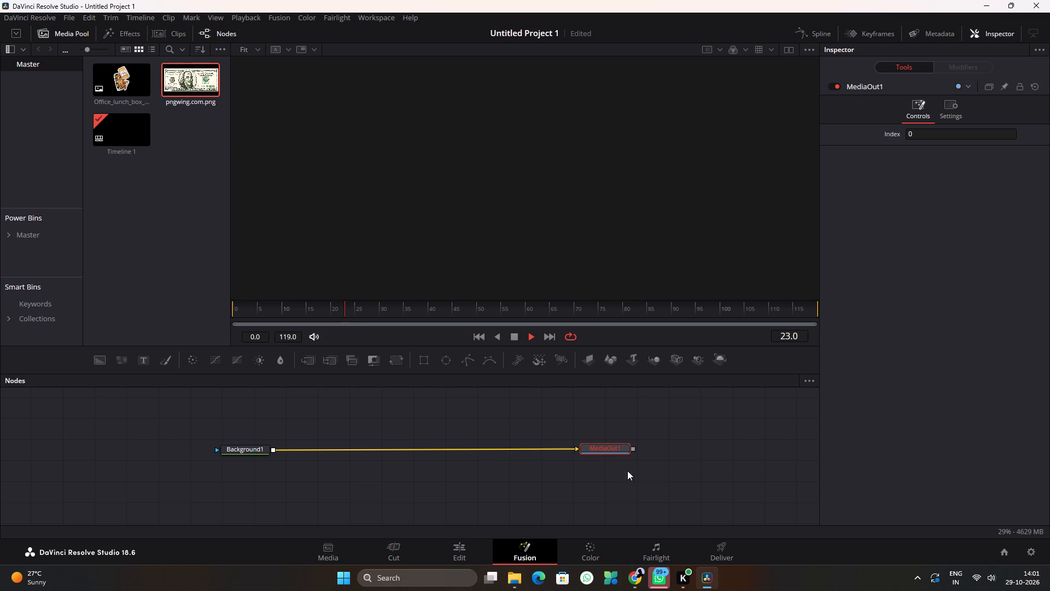
Add pngwing.com.png from the Media Pool, merge it over Background1, and place its node above Merge1.
drag(177, 77, 256, 402)
drag(282, 411, 273, 461)
drag(250, 411, 308, 411)
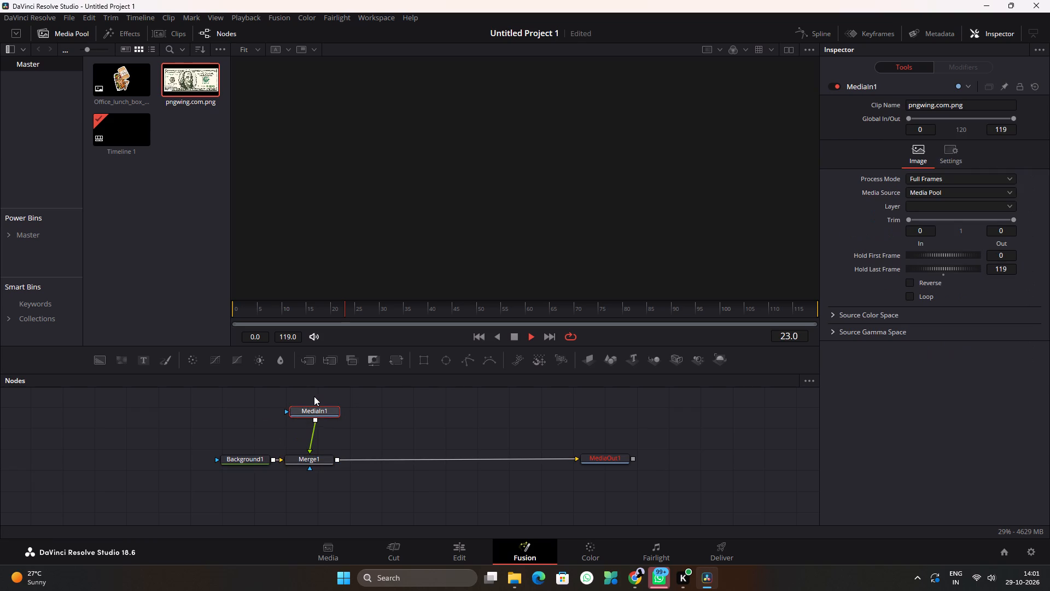
Insert a Transform node between MediaIn1 and Merge1 and align the nodes in a vertical column.
click(398, 360)
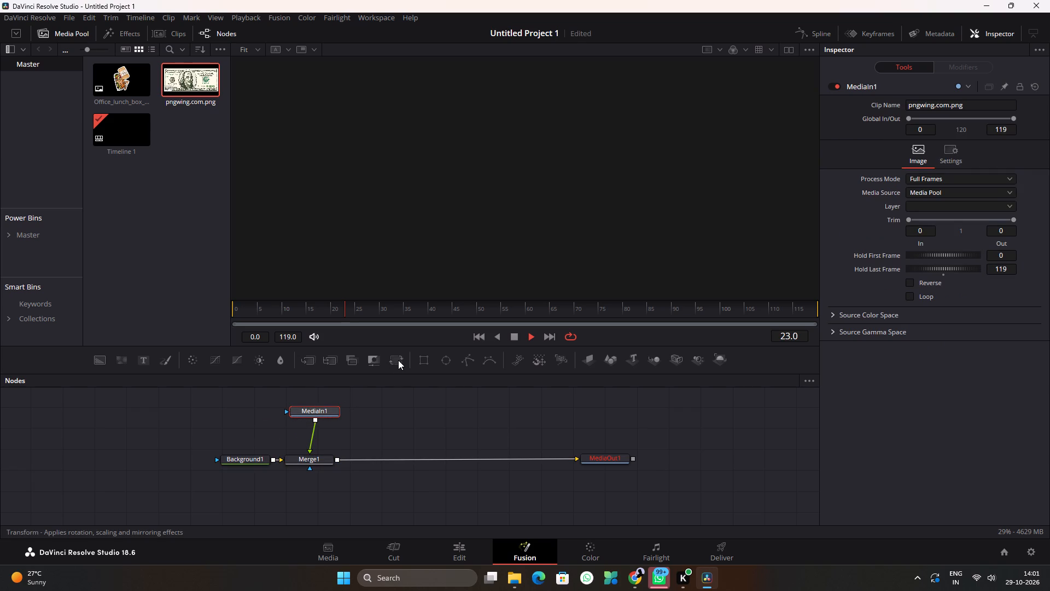
drag(317, 411, 314, 405)
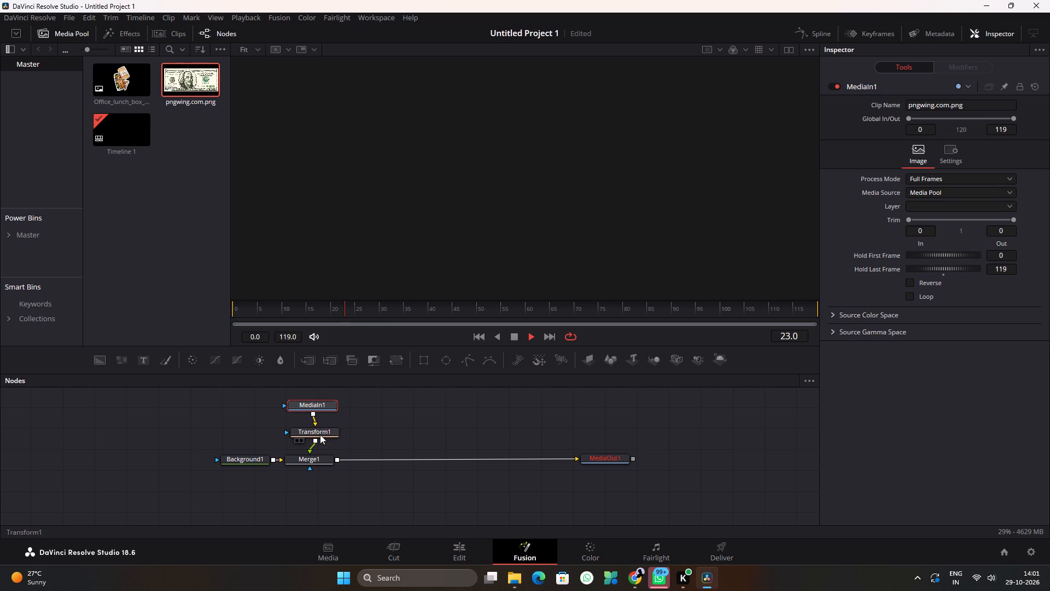
drag(320, 434, 305, 432)
drag(312, 433, 322, 436)
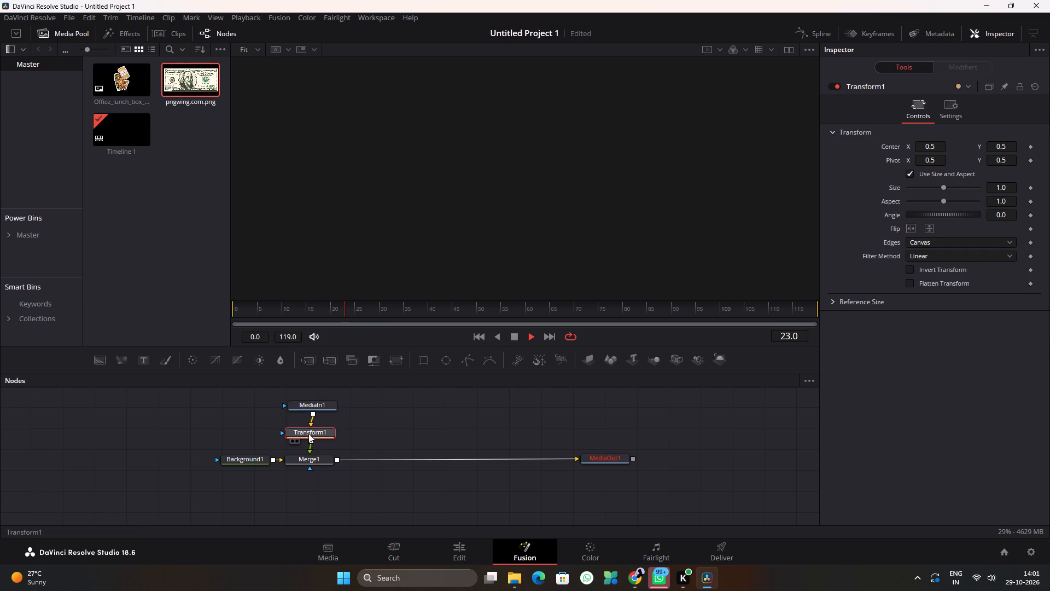
Show the MediaIn1 dollar bill image in the viewer.
click(299, 416)
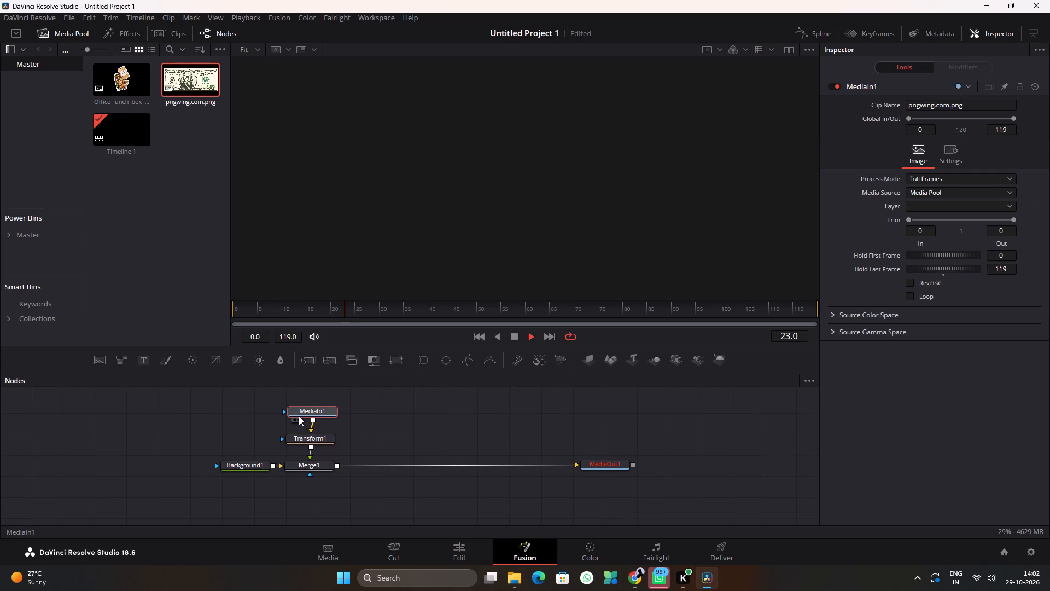
click(299, 420)
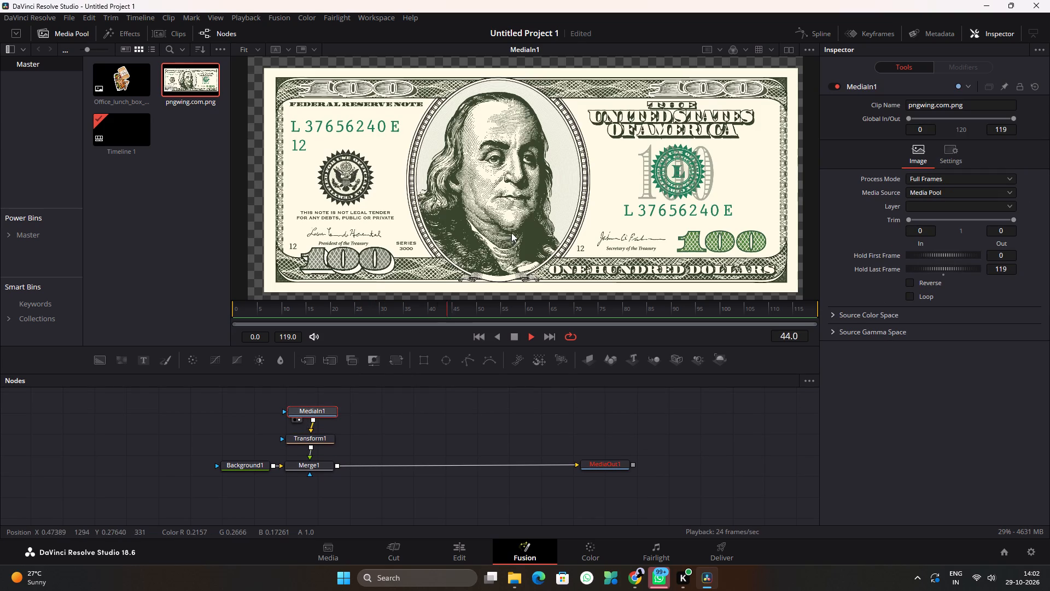
Add a Polygon mask node to MediaIn1 and display the masked MediaIn1 image in the viewer.
scroll(533, 218, down, 2)
scroll(533, 218, up, 1)
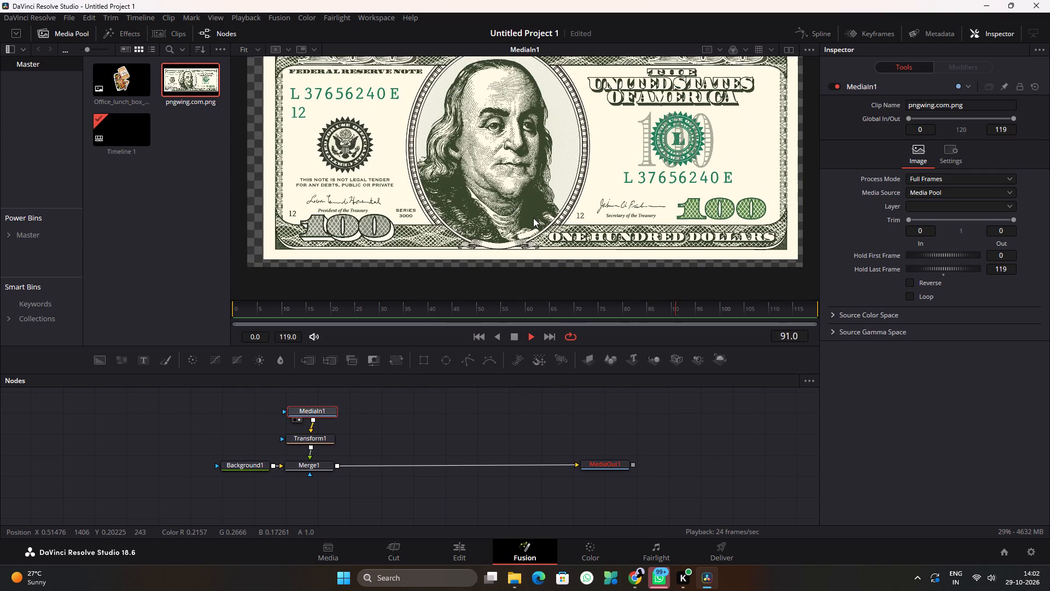
ctrl+scroll(533, 218, down, 1)
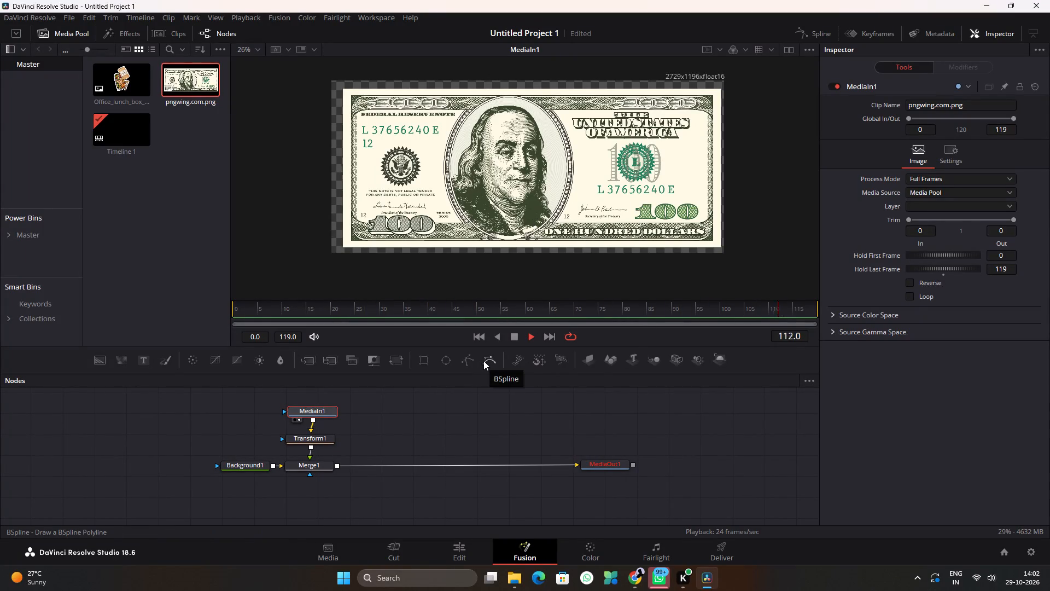
click(469, 359)
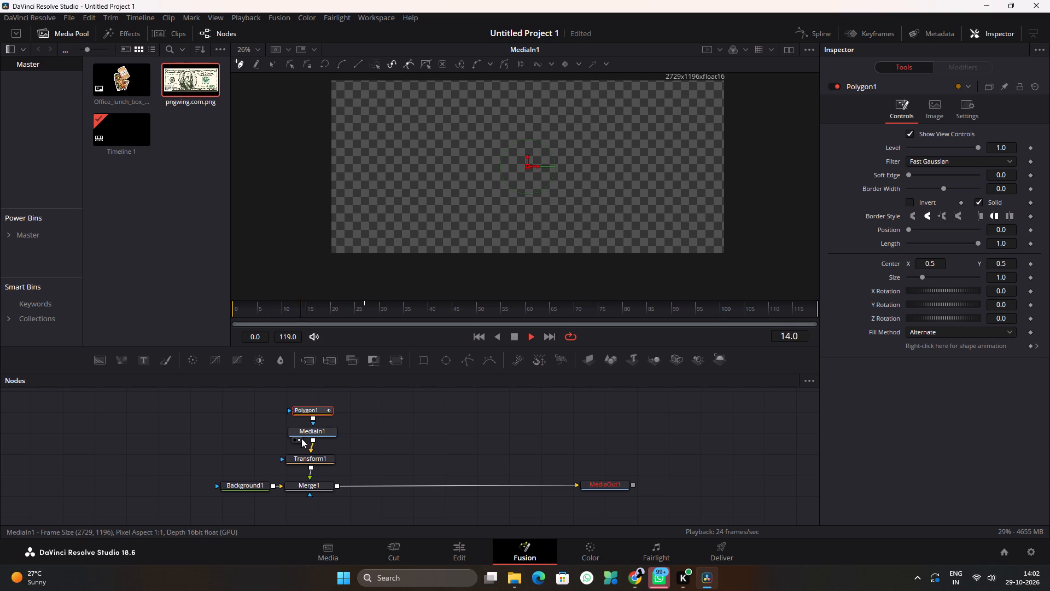
click(304, 418)
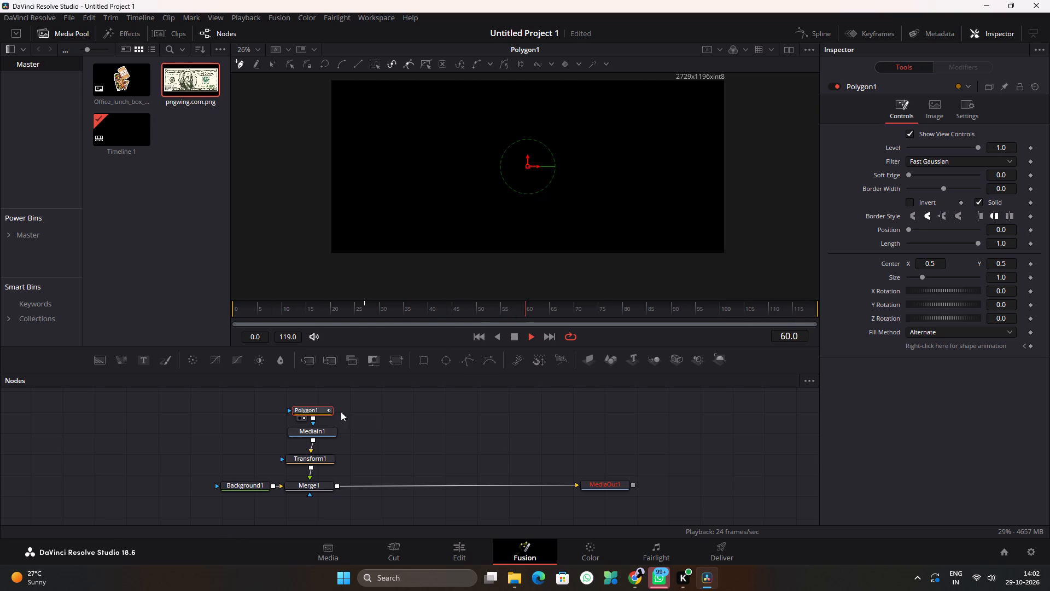
click(305, 419)
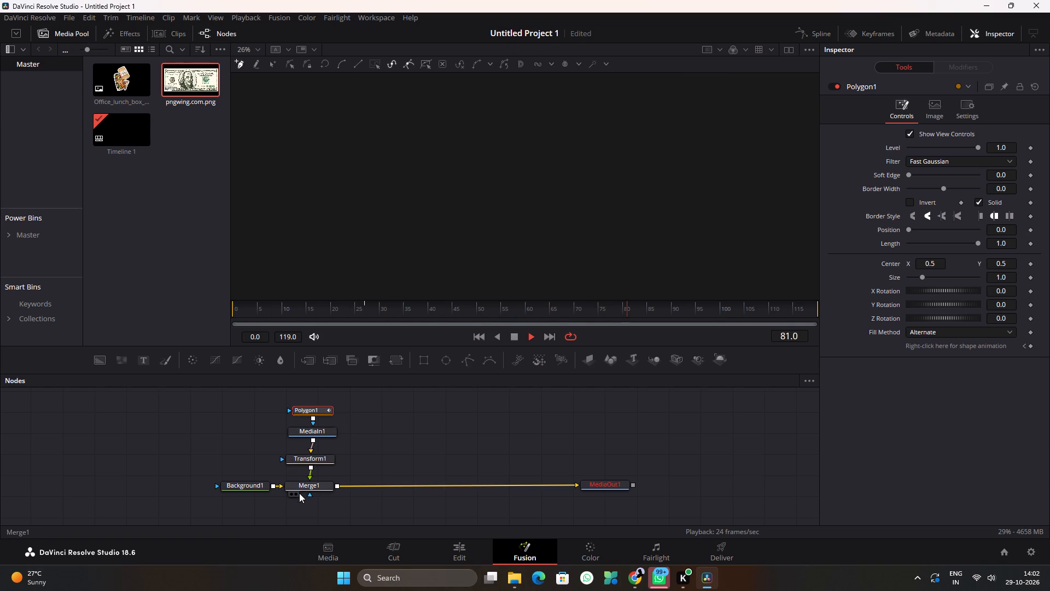
click(297, 493)
click(296, 494)
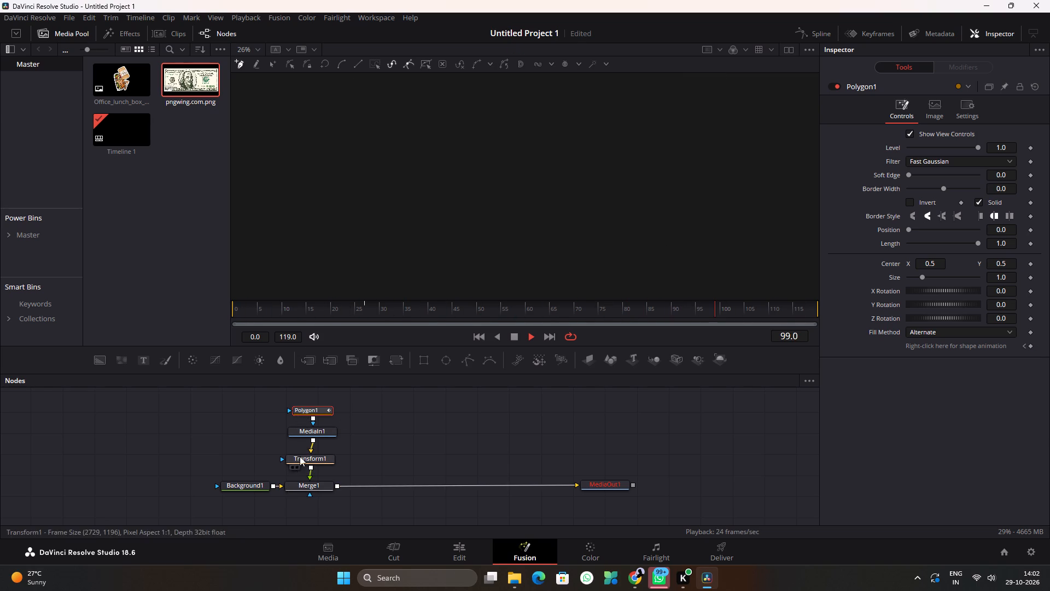
click(300, 441)
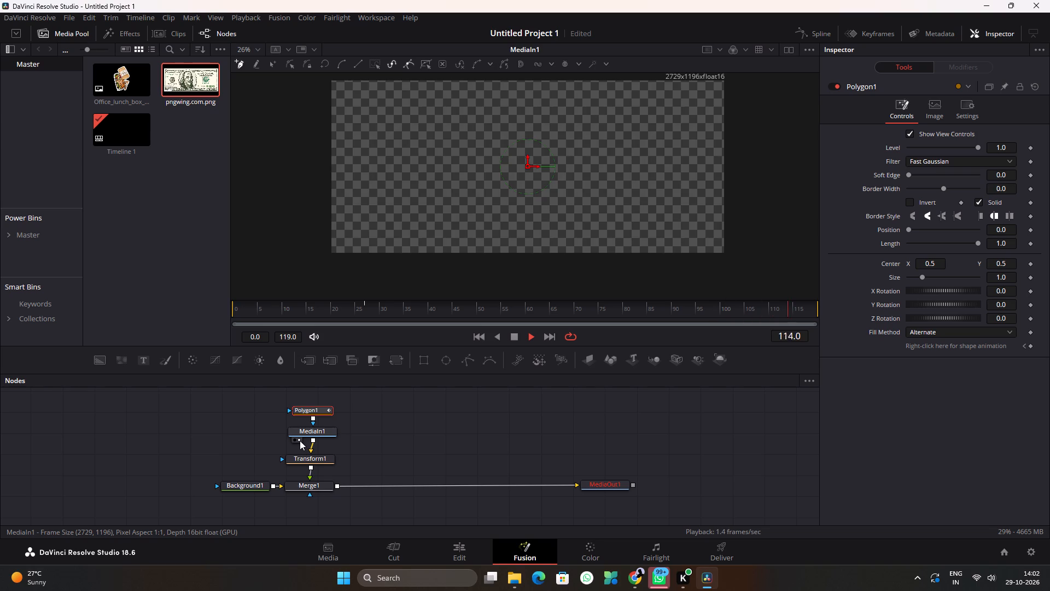
Turn on Invert for the Polygon1 mask, leaving Solid enabled.
scroll(518, 260, up, 1)
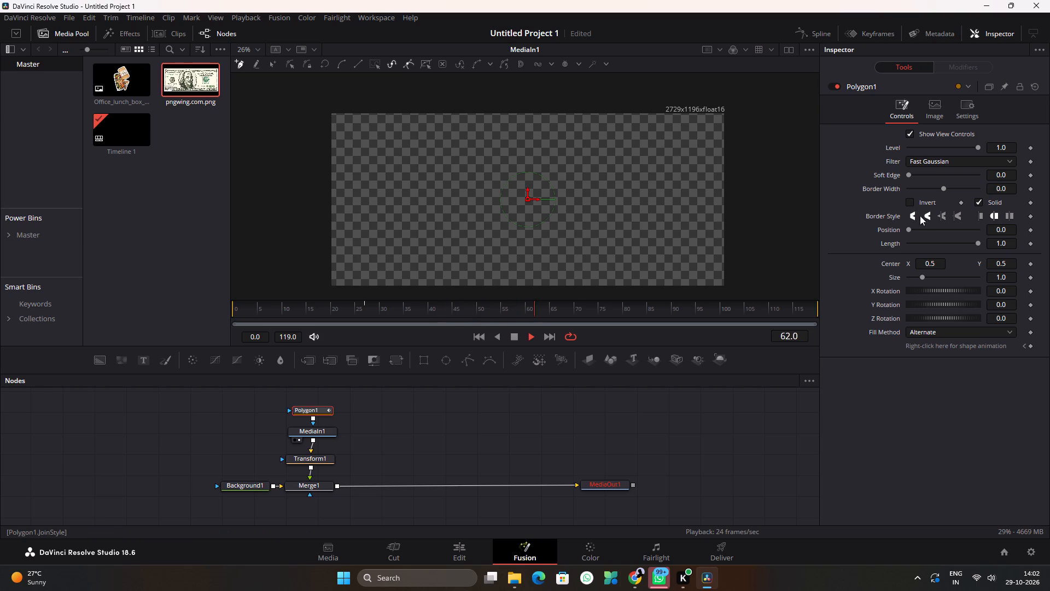
click(978, 202)
click(978, 202)
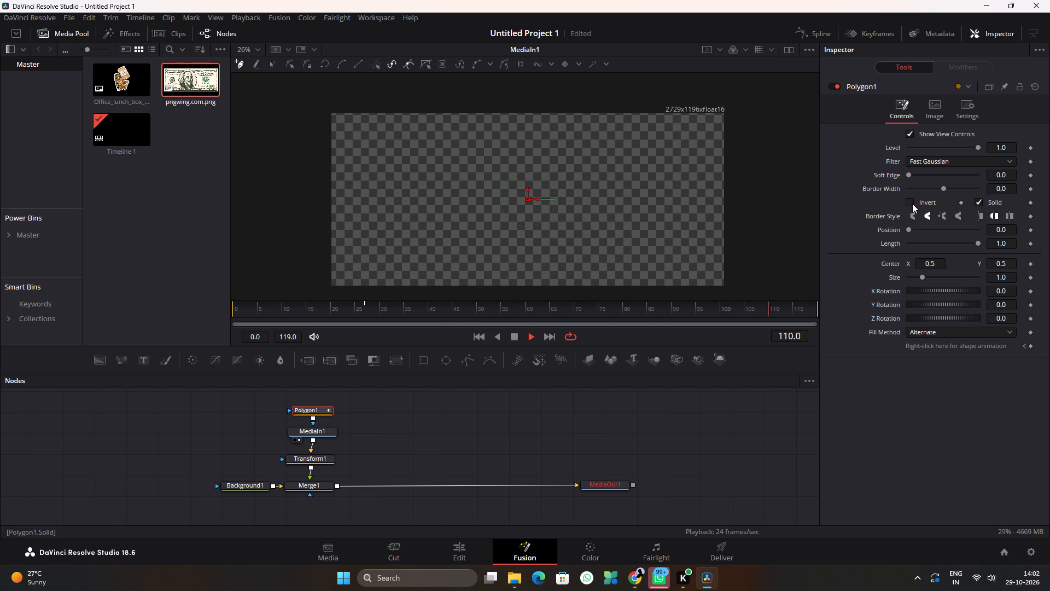
click(912, 204)
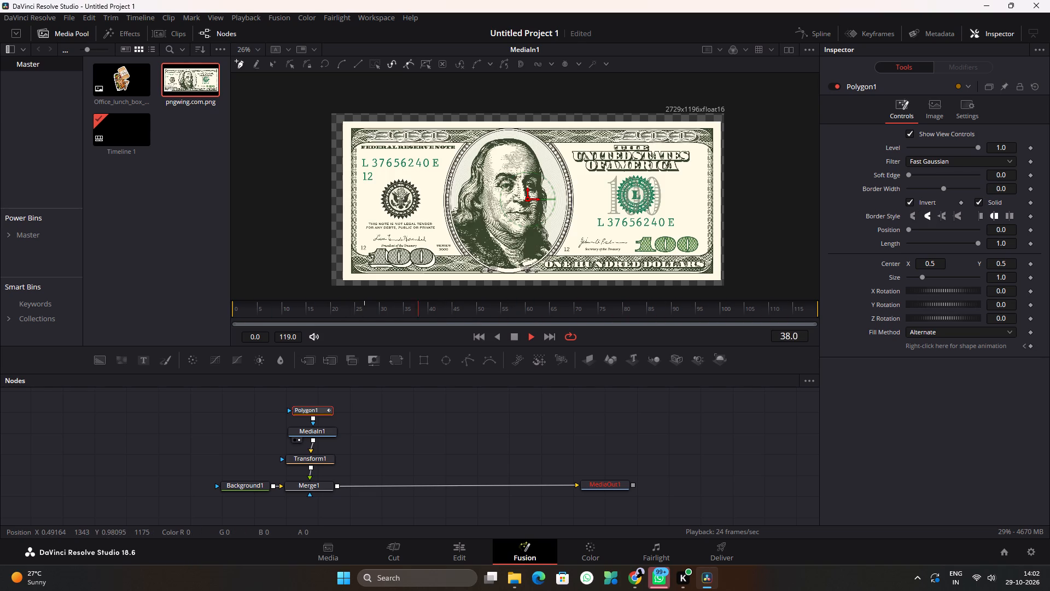
Draw a closed polygon mask around the bill's left half, with a jagged tear line running down through the portrait.
click(524, 117)
click(535, 138)
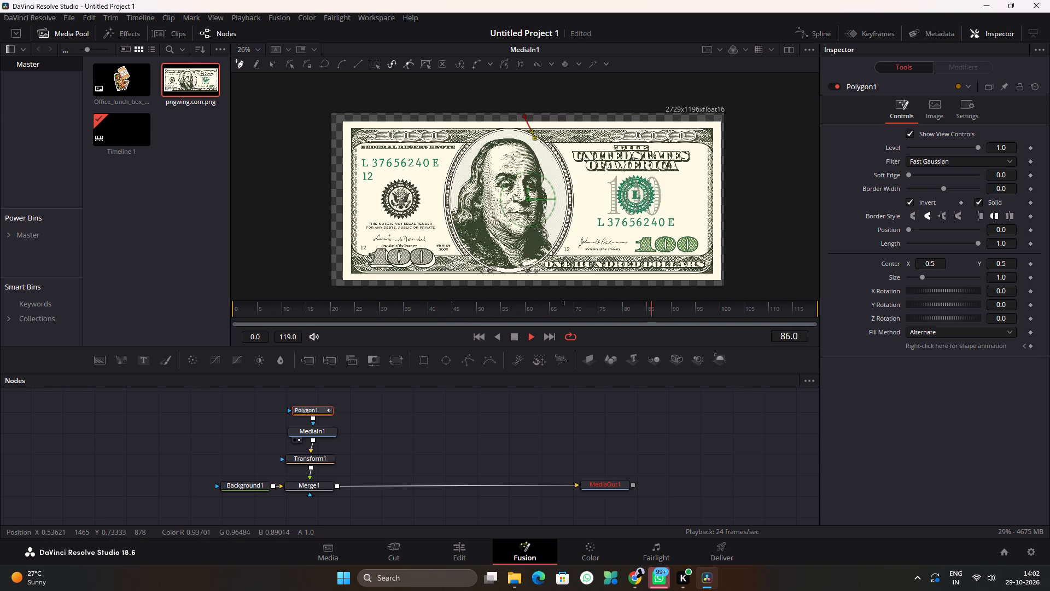
click(542, 159)
click(533, 183)
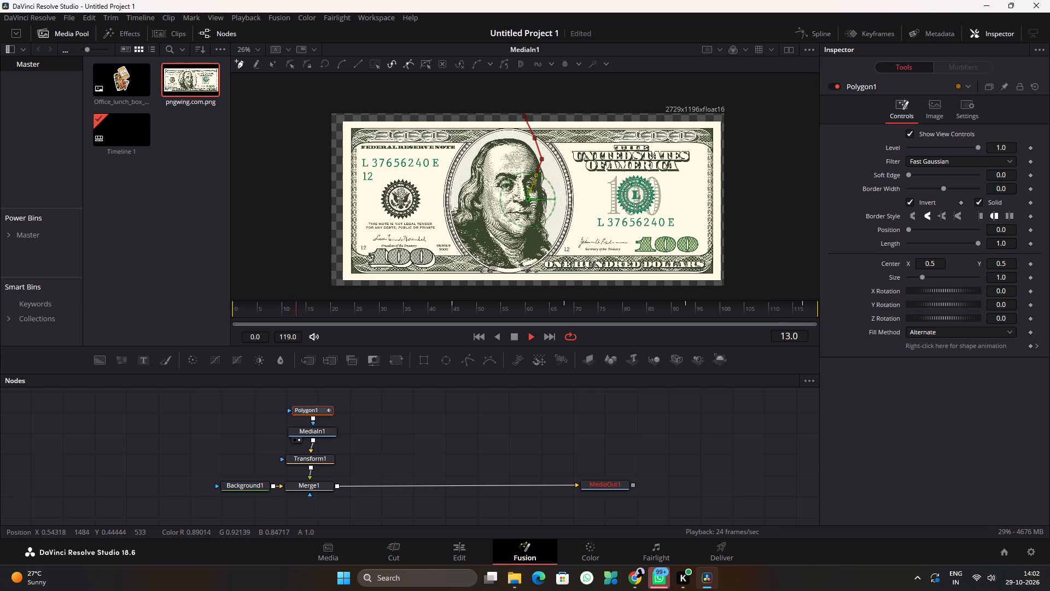
click(545, 209)
click(531, 236)
click(538, 259)
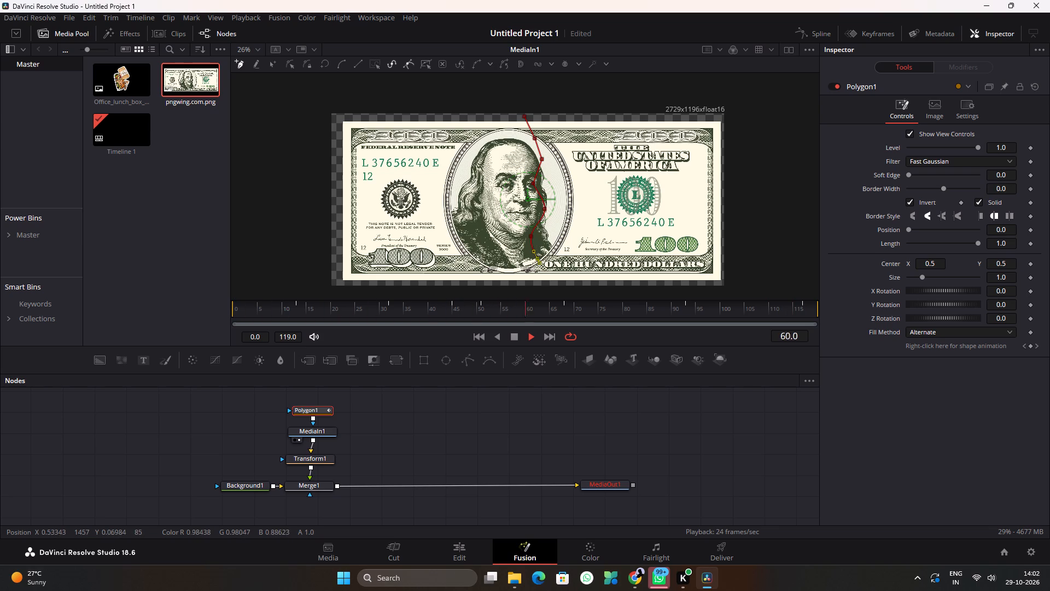
click(544, 281)
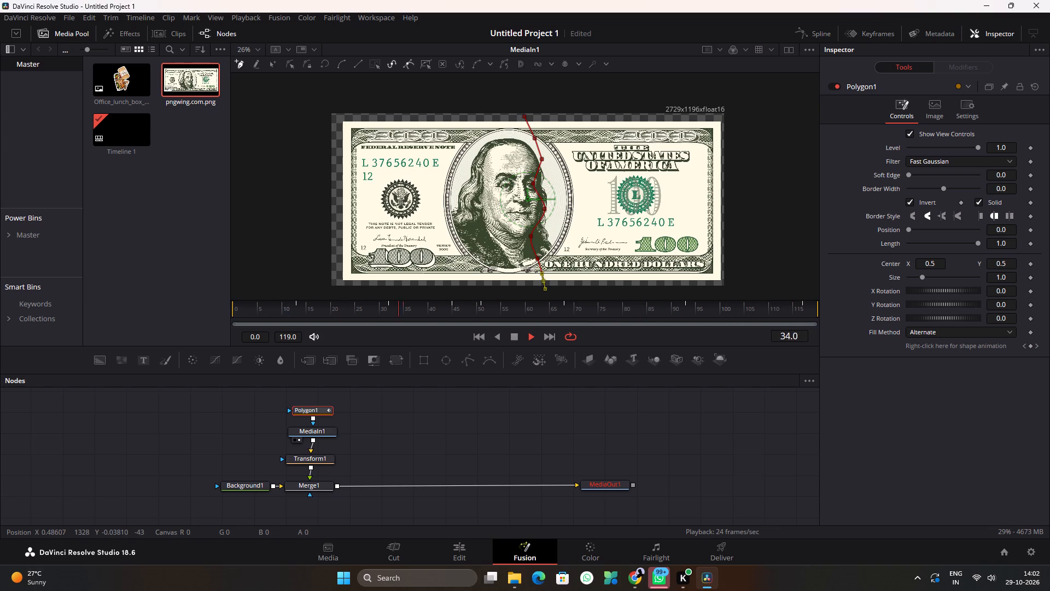
click(465, 287)
click(334, 291)
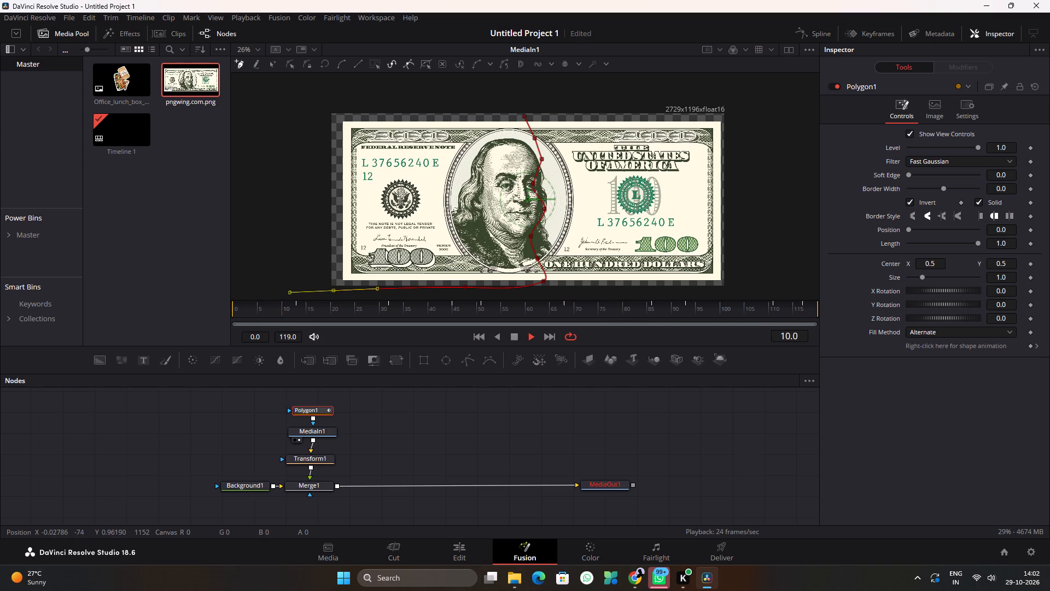
click(325, 104)
click(524, 117)
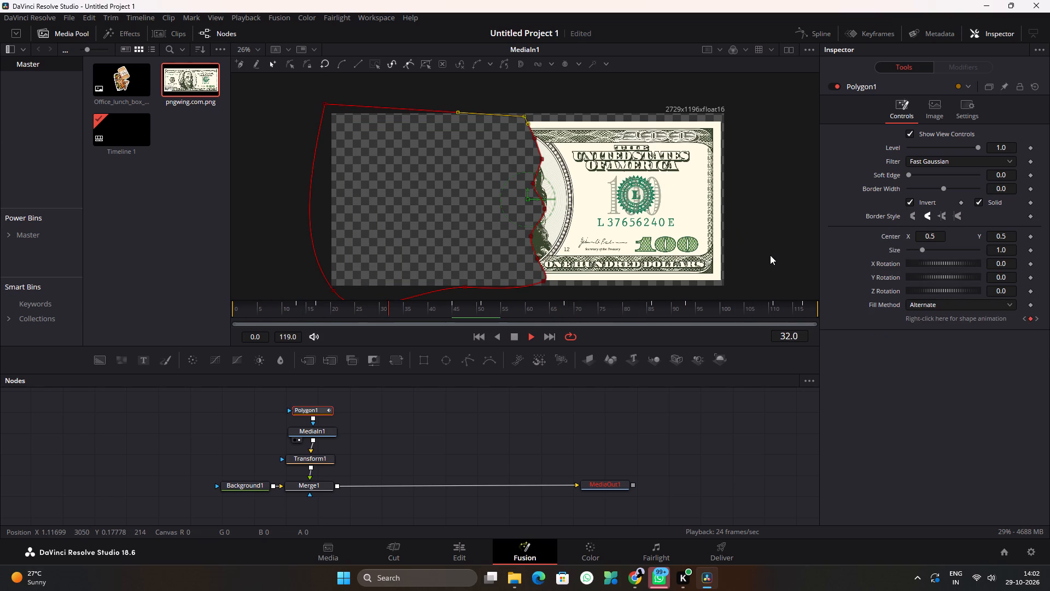
Turn off Invert for the Polygon1 mask.
click(907, 201)
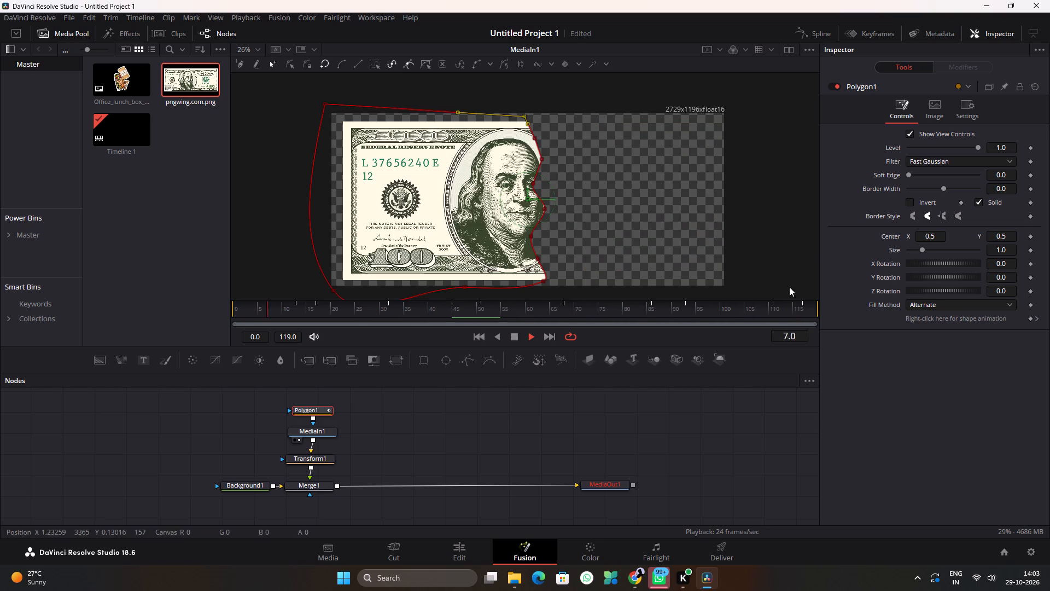
Duplicate the Polygon1, MediaIn1, Transform1 and Merge1 nodes by copying and pasting them into the node graph.
drag(274, 394, 311, 463)
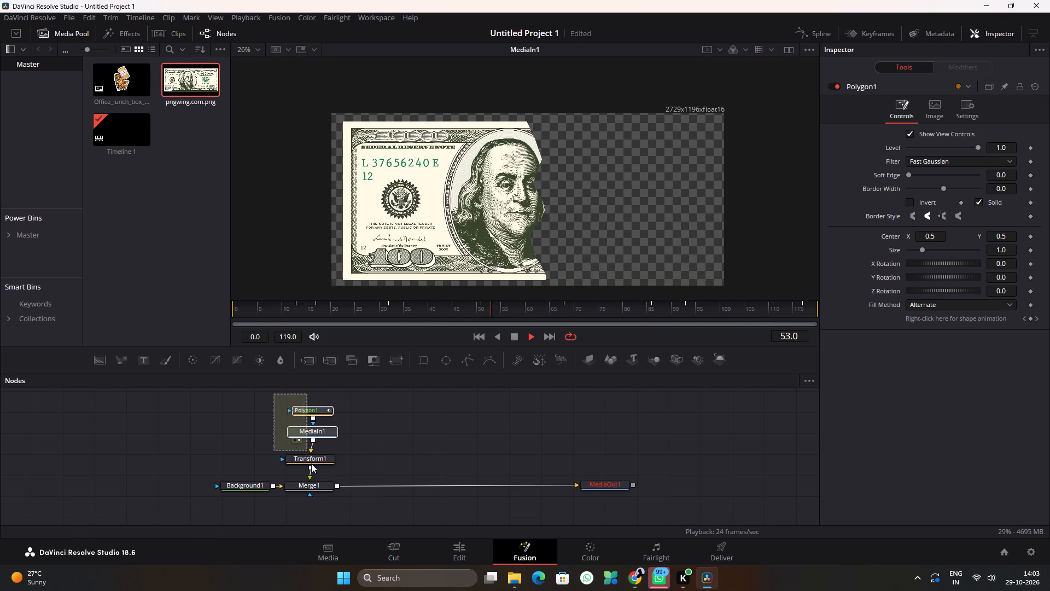
drag(311, 463, 317, 488)
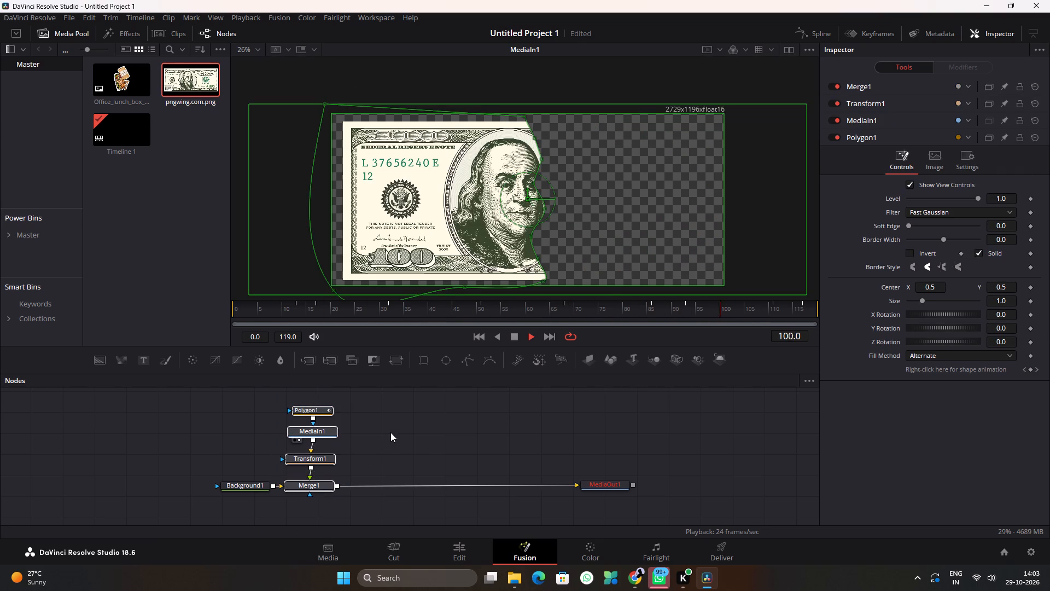
key(ctrl+c)
drag(366, 494, 380, 421)
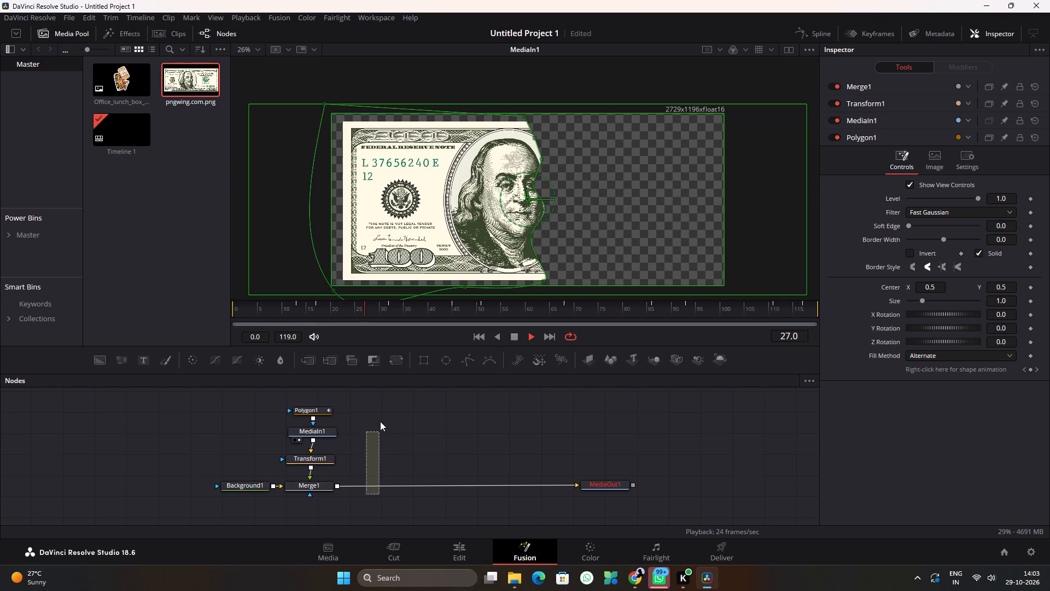
drag(380, 421, 413, 402)
key(ctrl+v)
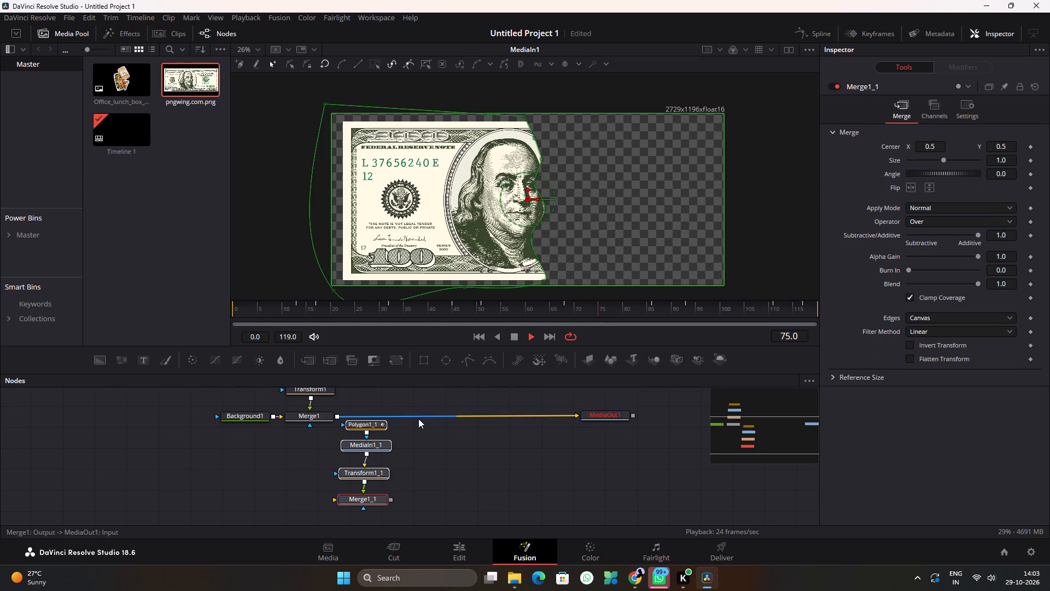
Move the four duplicated nodes together above the Merge1 to MediaOut1 connection, beside the original node chain.
scroll(424, 435, up, 1)
scroll(427, 462, down, 1)
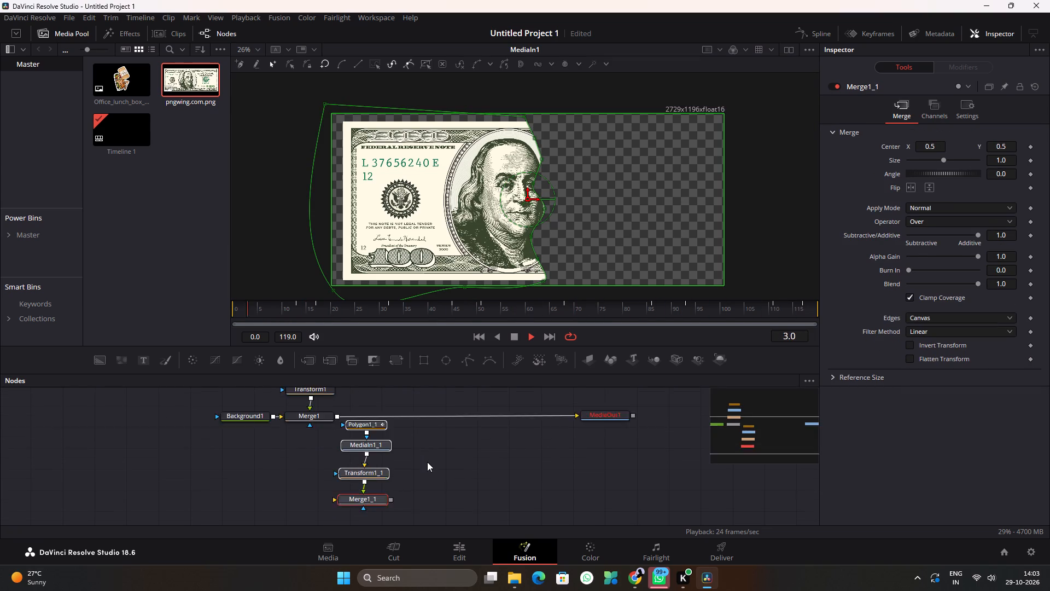
scroll(427, 462, down, 1)
drag(334, 484, 380, 389)
scroll(407, 427, up, 1)
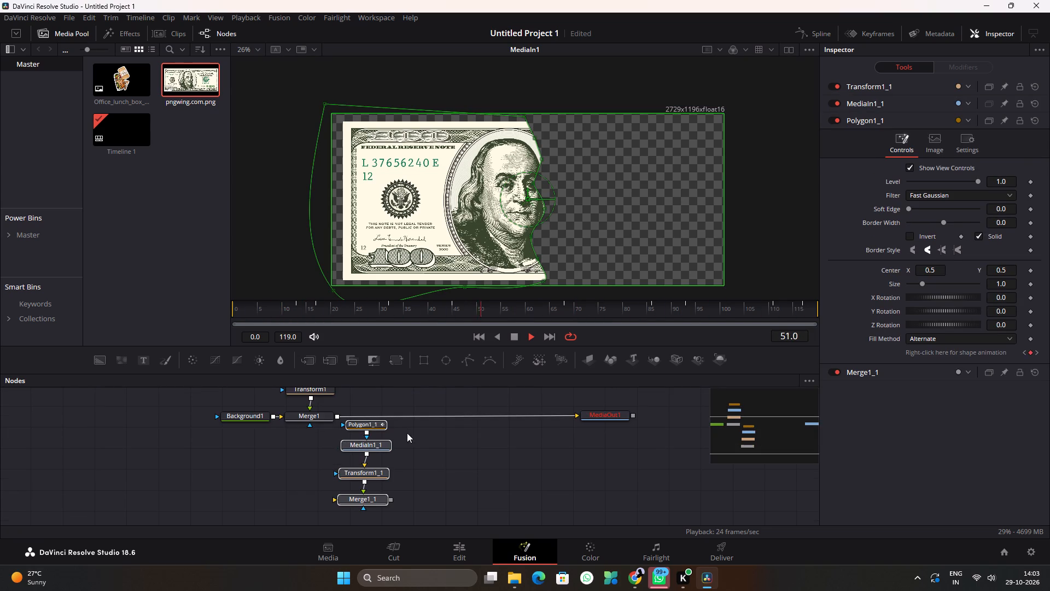
drag(371, 424, 399, 378)
scroll(407, 439, up, 3)
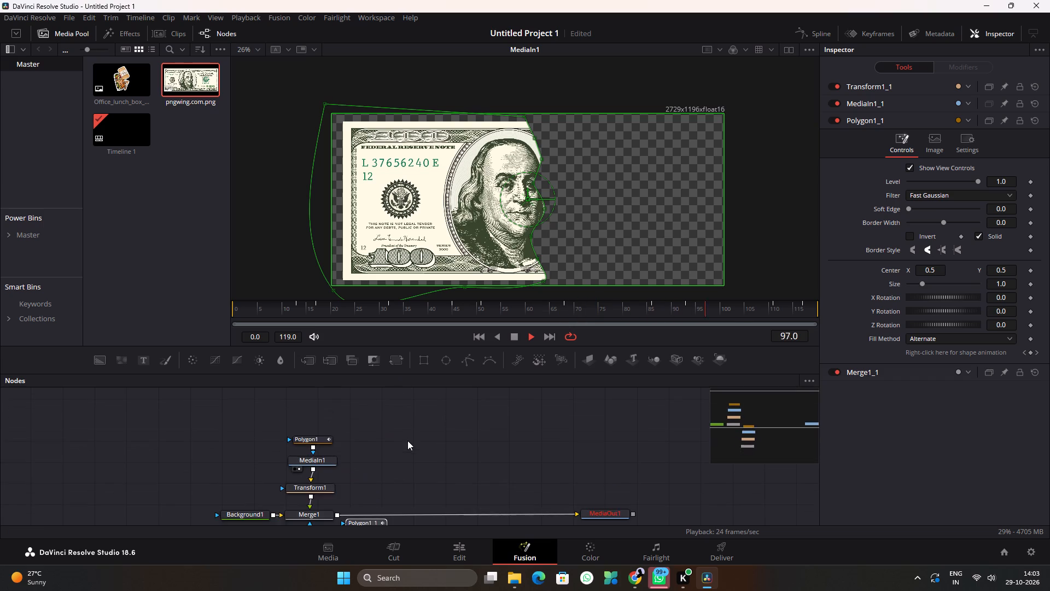
scroll(407, 441, down, 1)
ctrl+scroll(441, 430, down, 1)
drag(391, 471, 416, 444)
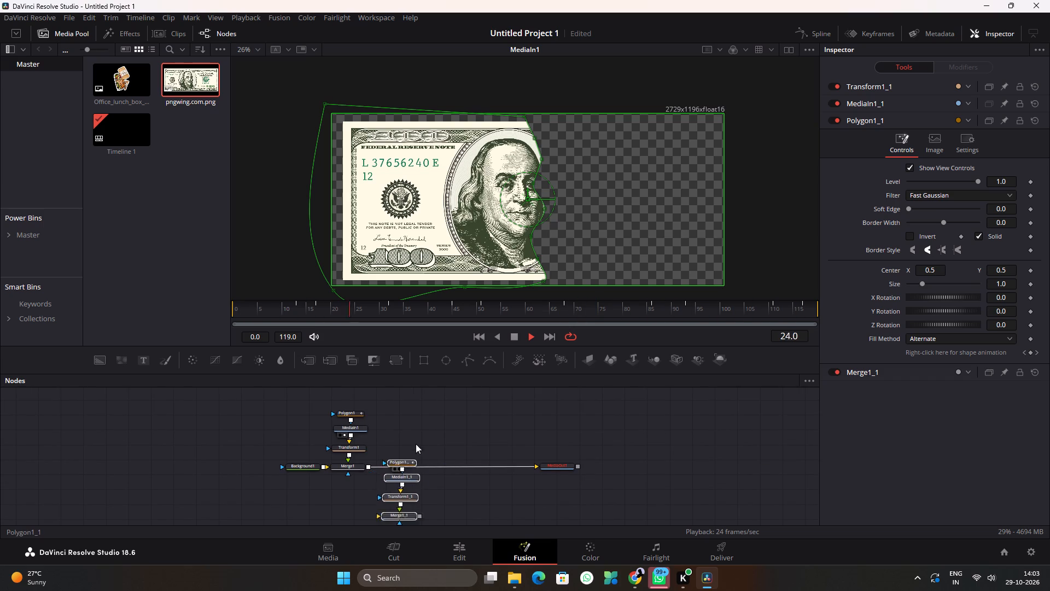
drag(416, 444, 411, 401)
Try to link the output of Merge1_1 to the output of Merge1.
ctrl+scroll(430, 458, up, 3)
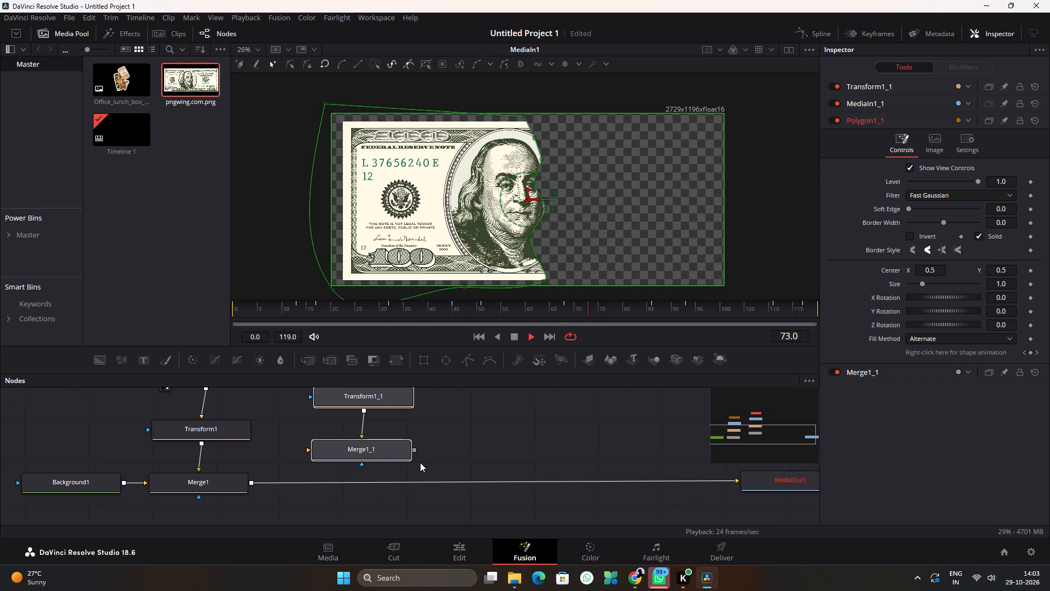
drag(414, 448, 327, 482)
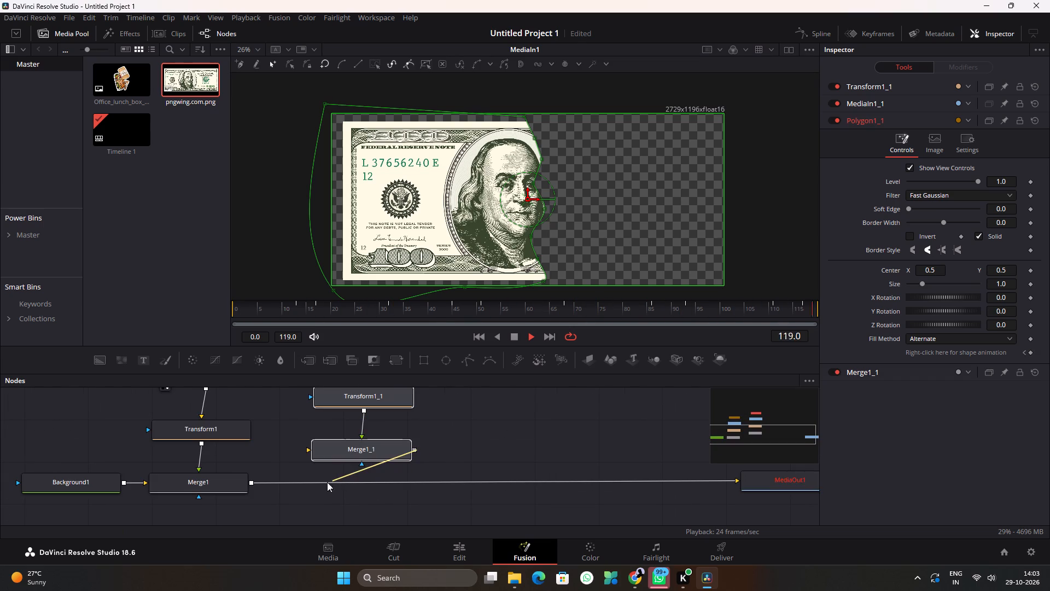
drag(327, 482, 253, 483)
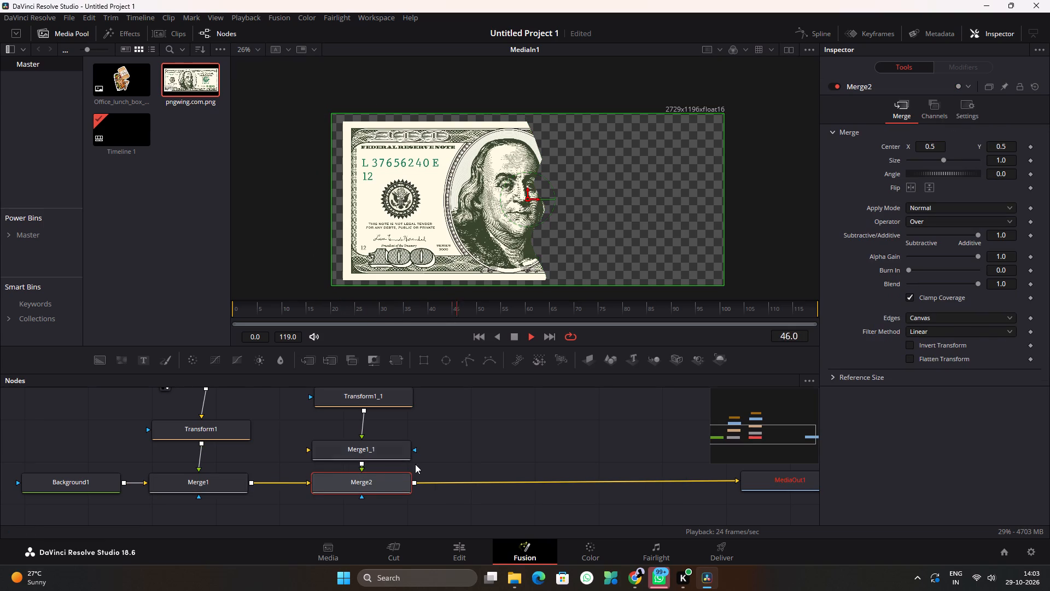
Shift the Transform1_1 and Transform1 nodes slightly downward within their node chains.
ctrl+scroll(424, 459, down, 1)
scroll(445, 454, up, 1)
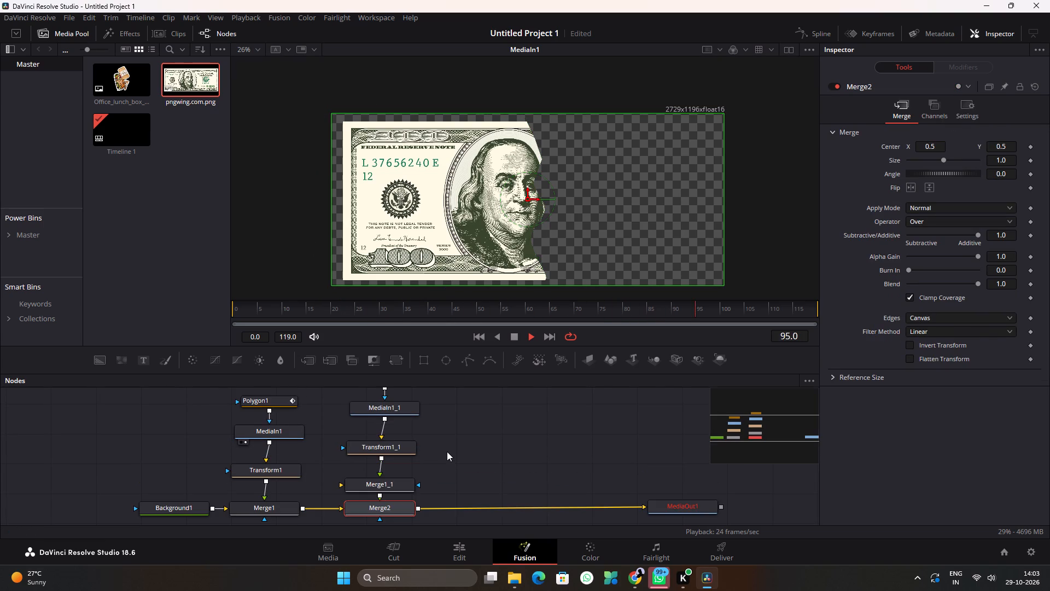
scroll(446, 424, up, 2)
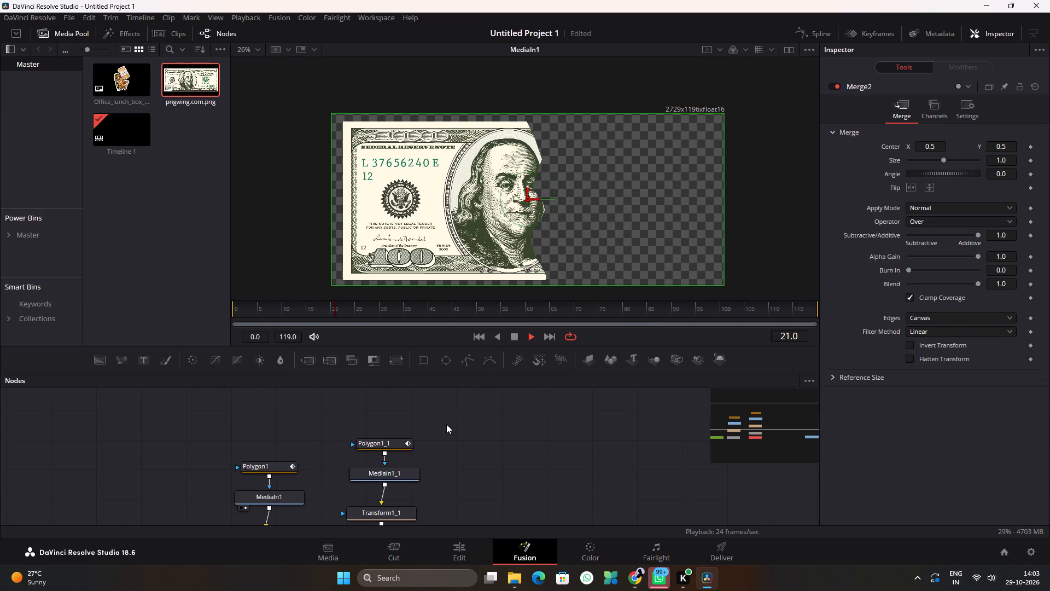
scroll(446, 424, down, 2)
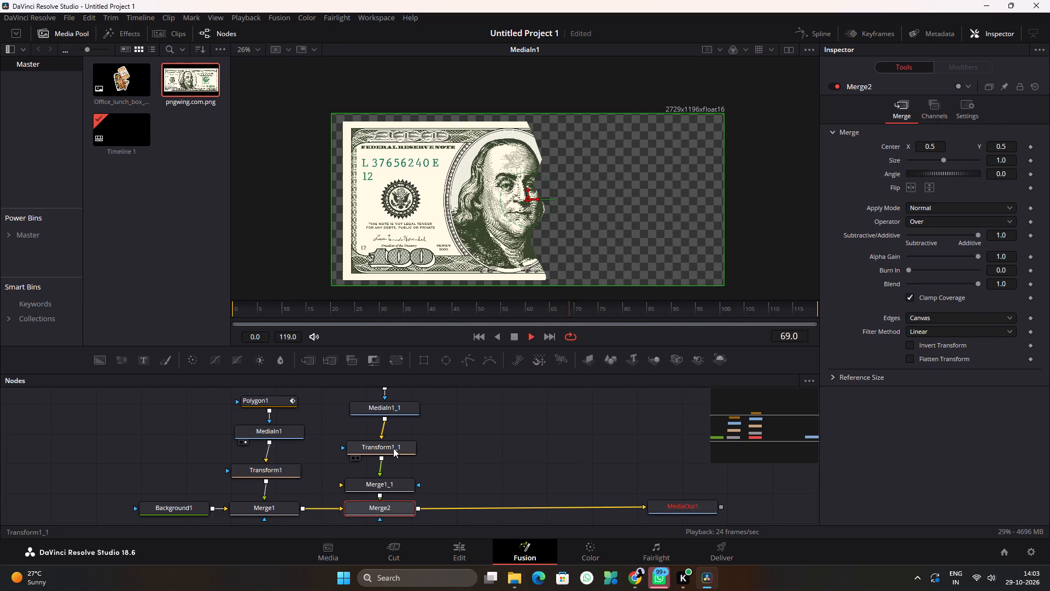
drag(393, 448, 393, 453)
drag(275, 468, 275, 473)
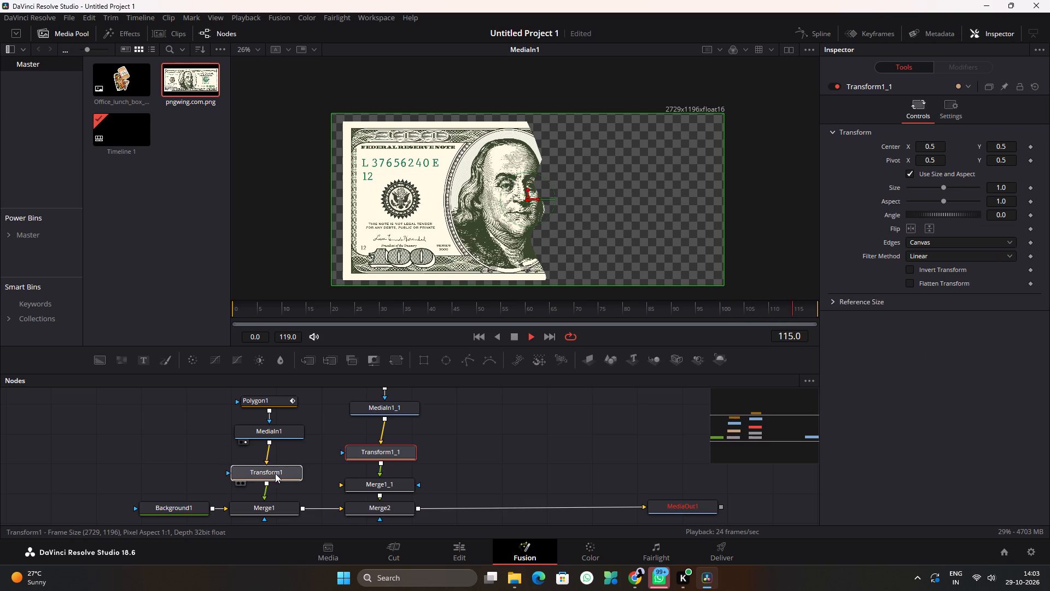
drag(275, 473, 275, 477)
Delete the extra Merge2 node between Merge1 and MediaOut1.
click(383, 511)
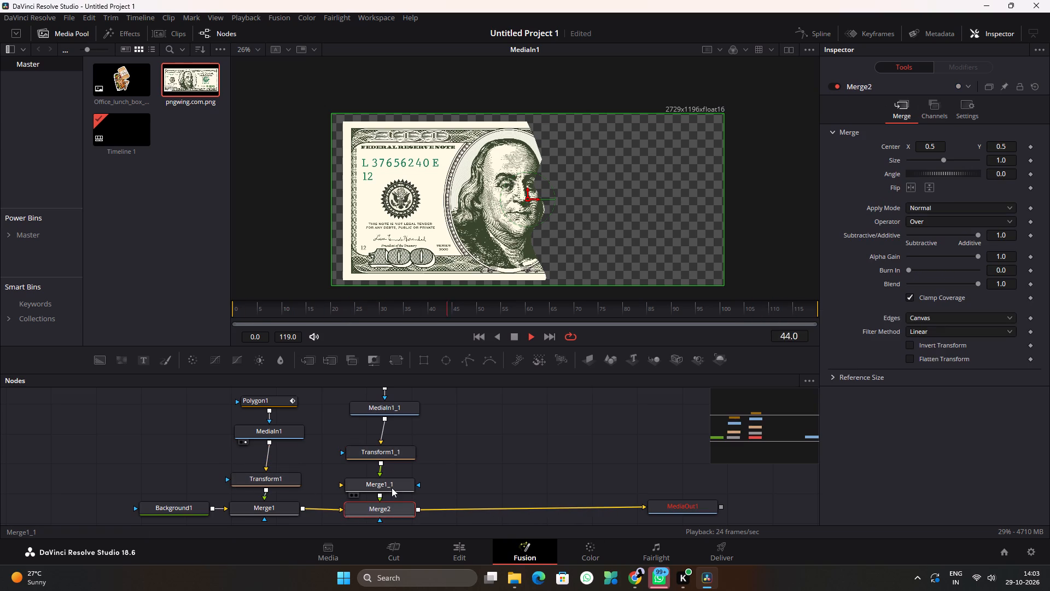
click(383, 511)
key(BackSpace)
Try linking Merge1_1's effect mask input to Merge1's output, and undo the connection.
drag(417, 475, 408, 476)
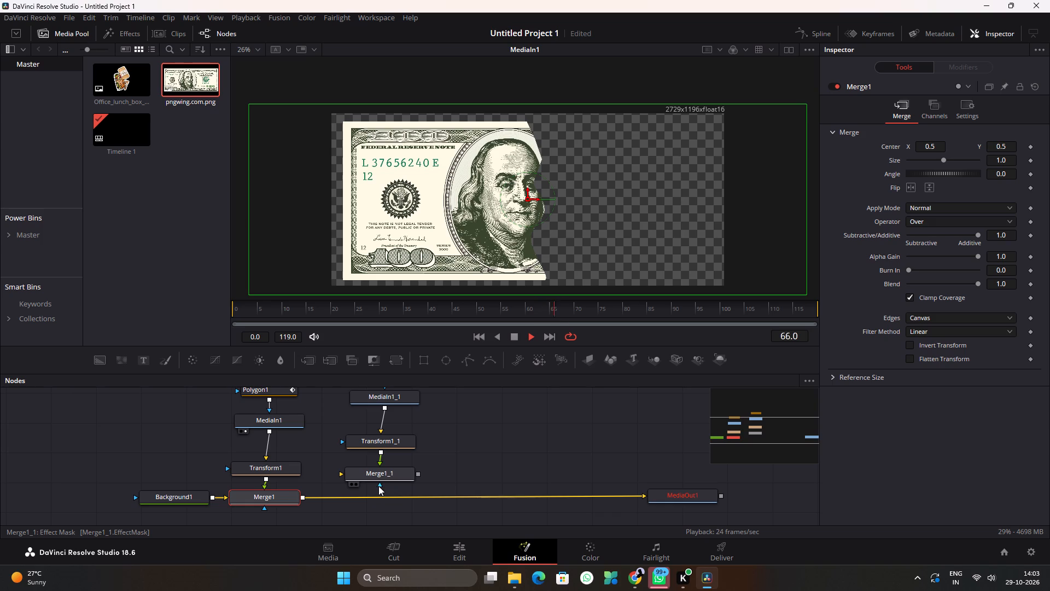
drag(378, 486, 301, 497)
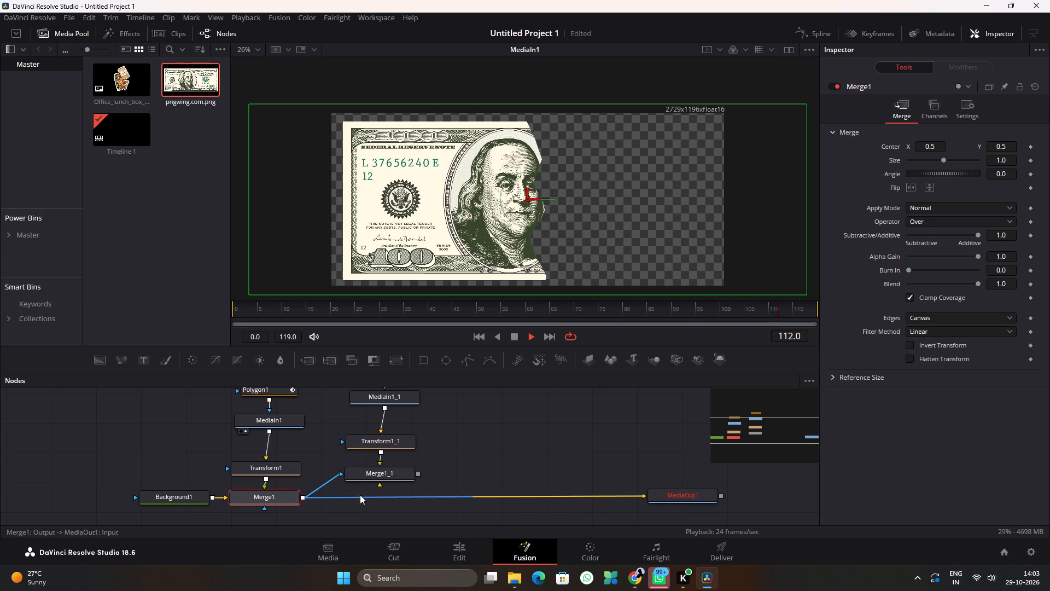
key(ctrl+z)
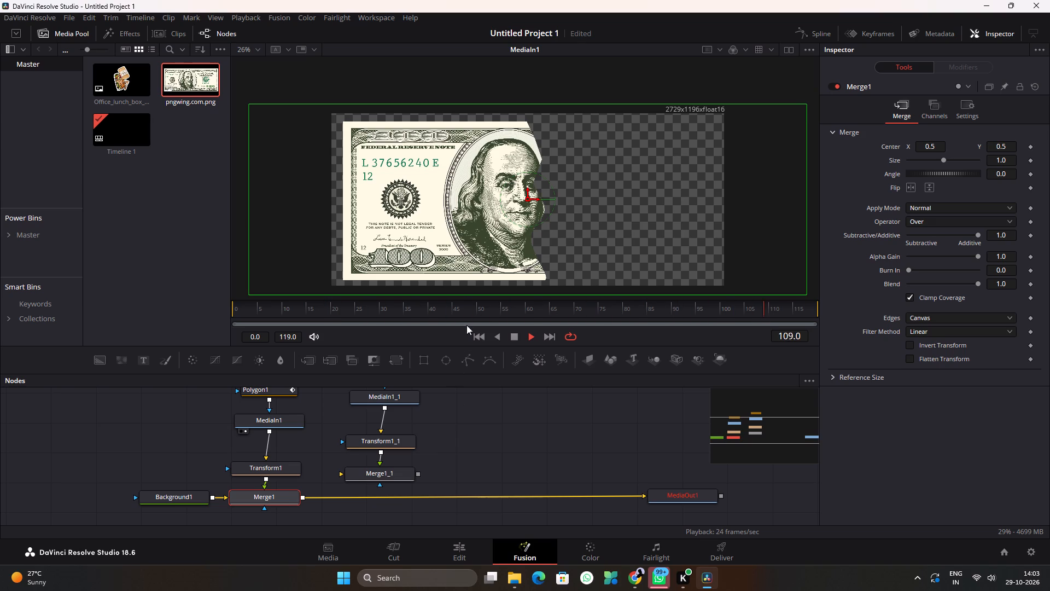
Stop the looping playback of the composition.
scroll(532, 224, down, 1)
click(511, 333)
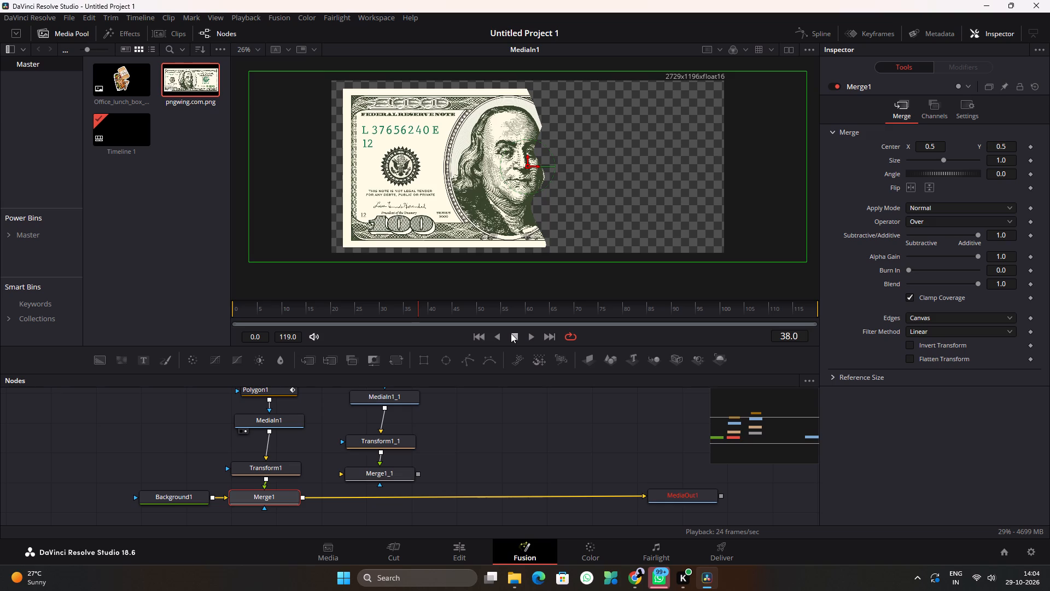
Route Merge1's output into Merge1_1's background input and connect Merge1_1's output to MediaOut1.
drag(381, 476, 383, 496)
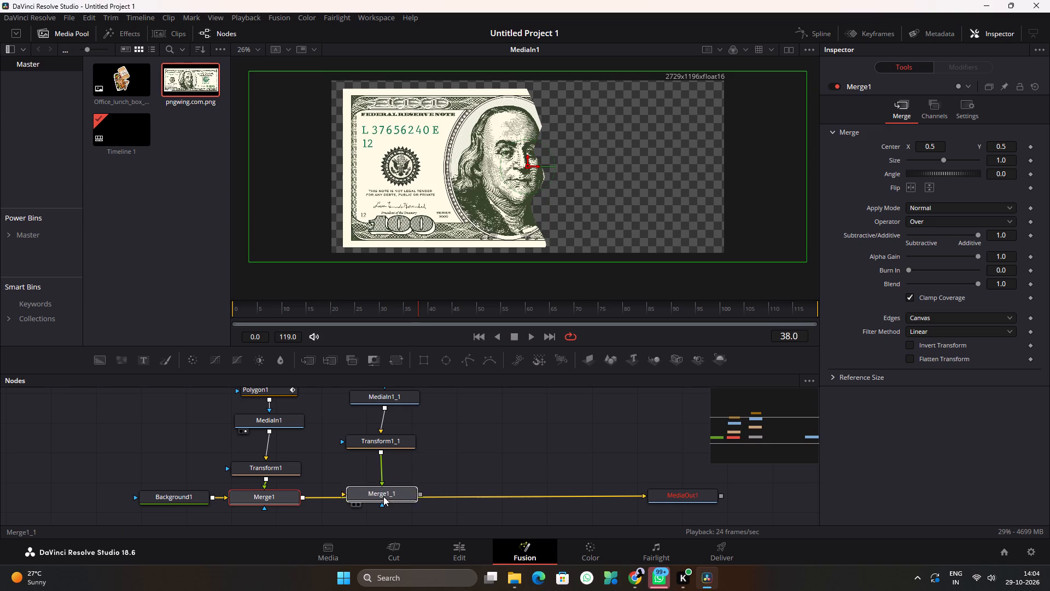
drag(383, 496, 383, 500)
click(383, 498)
drag(390, 493, 404, 477)
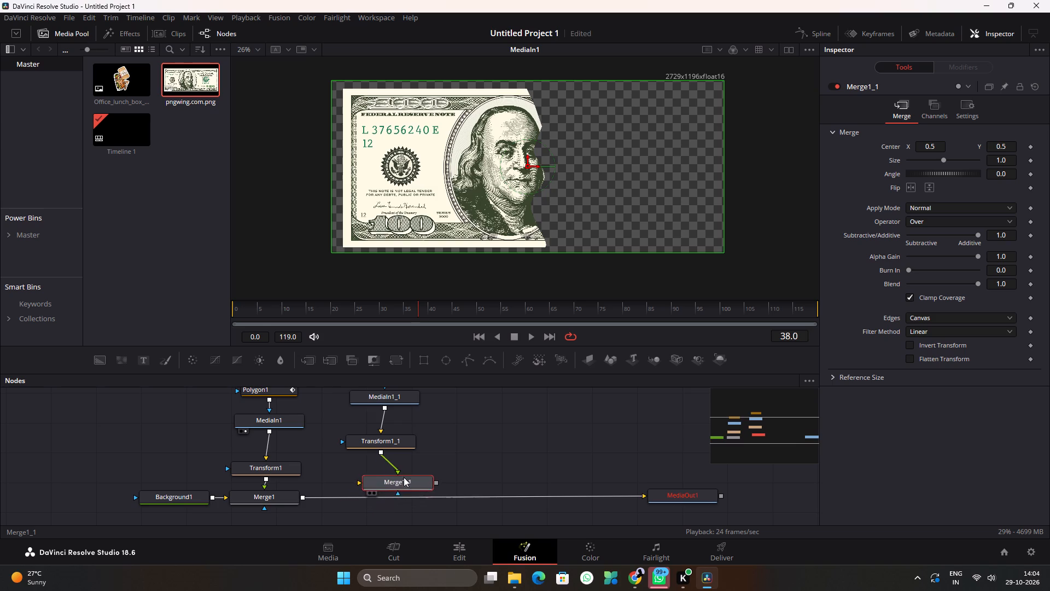
drag(404, 477, 404, 477)
drag(302, 497, 359, 482)
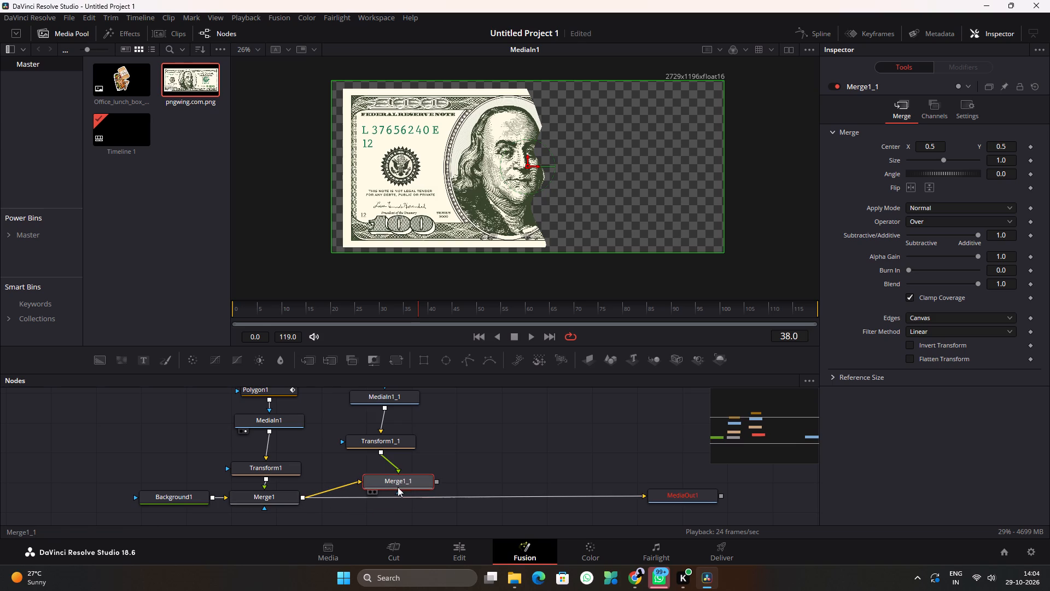
drag(438, 481, 644, 496)
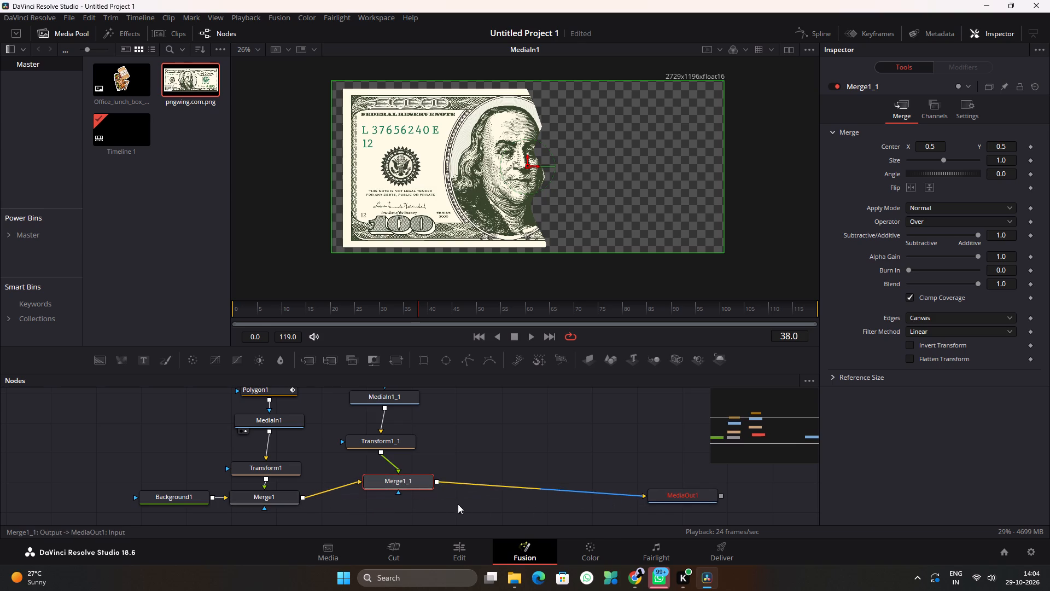
Line up Merge1_1, Transform1_1, MediaIn1_1 and Polygon1_1 in a compact column beside the original node chain.
drag(411, 484, 400, 499)
drag(392, 444, 394, 466)
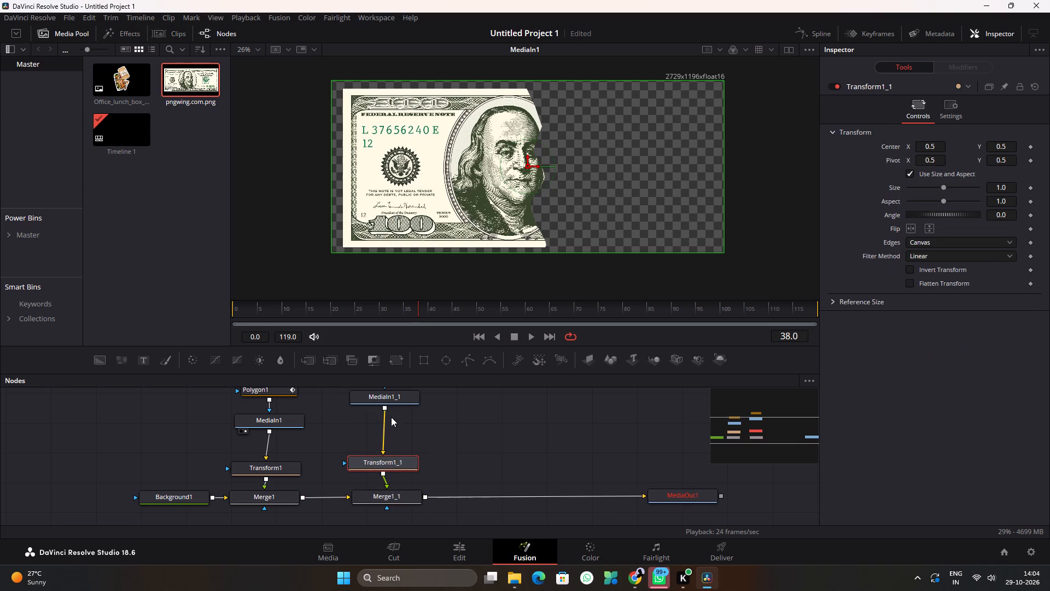
drag(395, 399, 395, 428)
scroll(454, 434, up, 1)
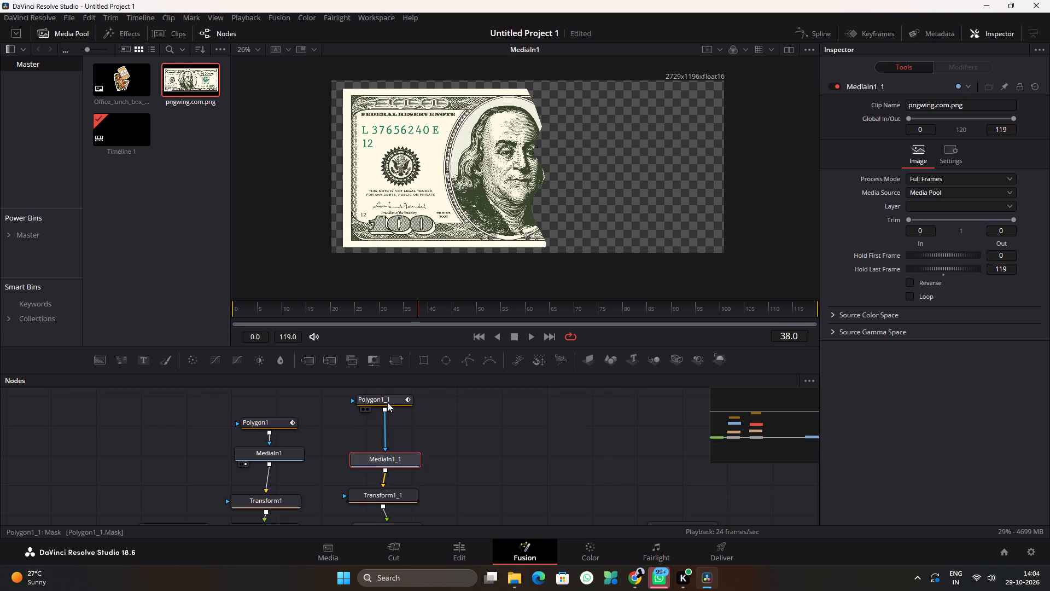
drag(387, 402, 386, 432)
drag(385, 432, 386, 427)
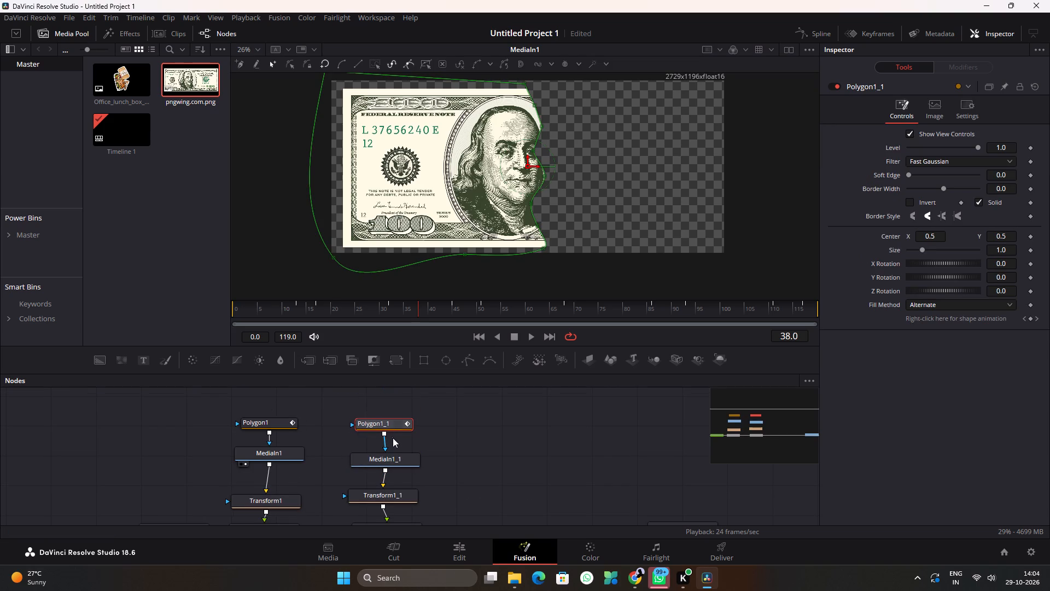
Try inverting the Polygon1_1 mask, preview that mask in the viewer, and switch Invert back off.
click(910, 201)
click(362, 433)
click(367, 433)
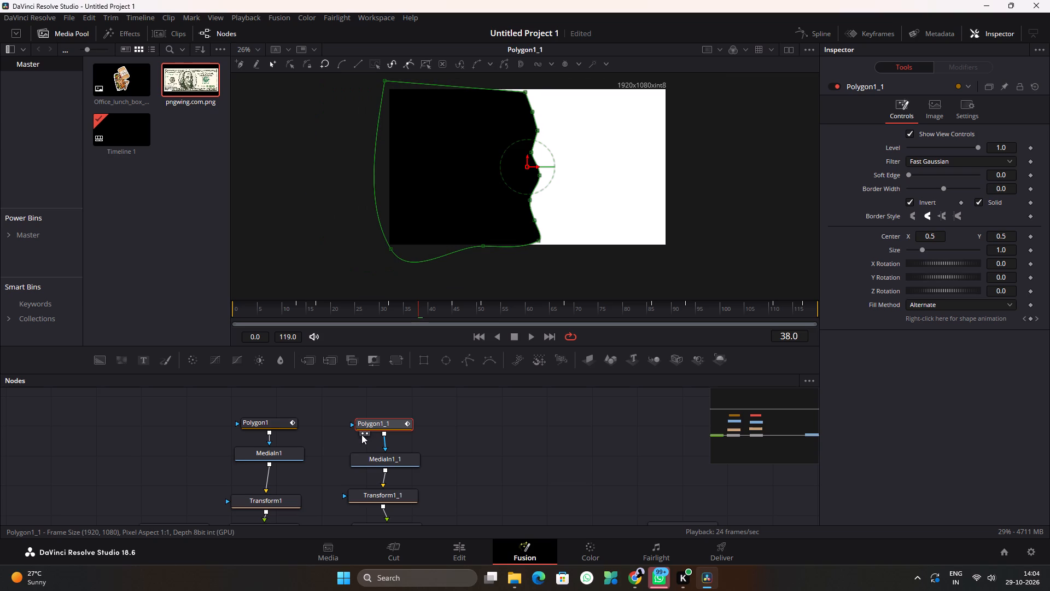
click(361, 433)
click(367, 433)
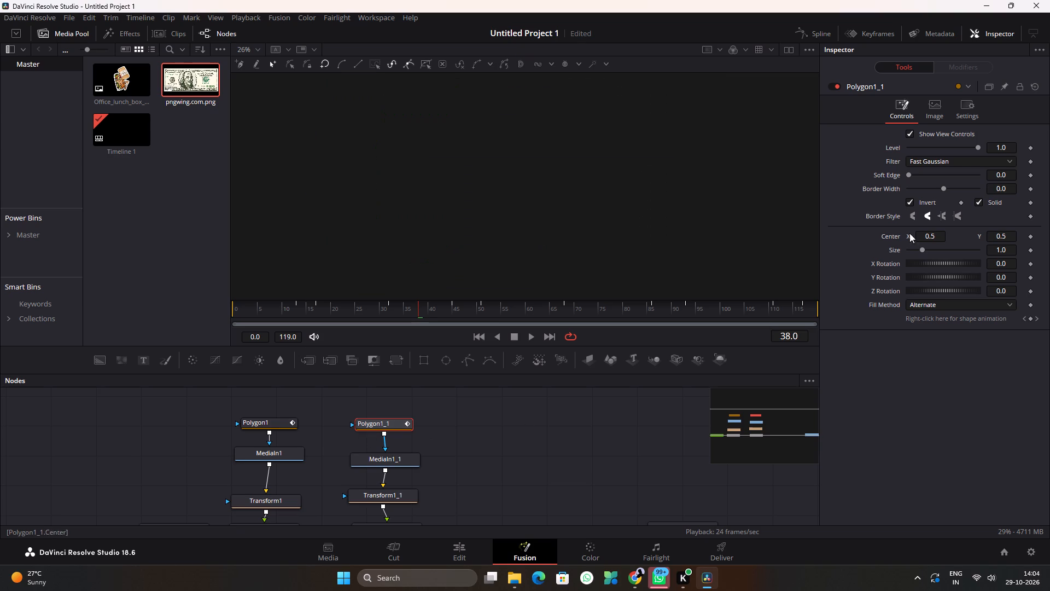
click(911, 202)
Preview MediaIn1 and MediaIn1_1 in turn in the viewer to compare their masked bill images.
click(253, 432)
click(253, 432)
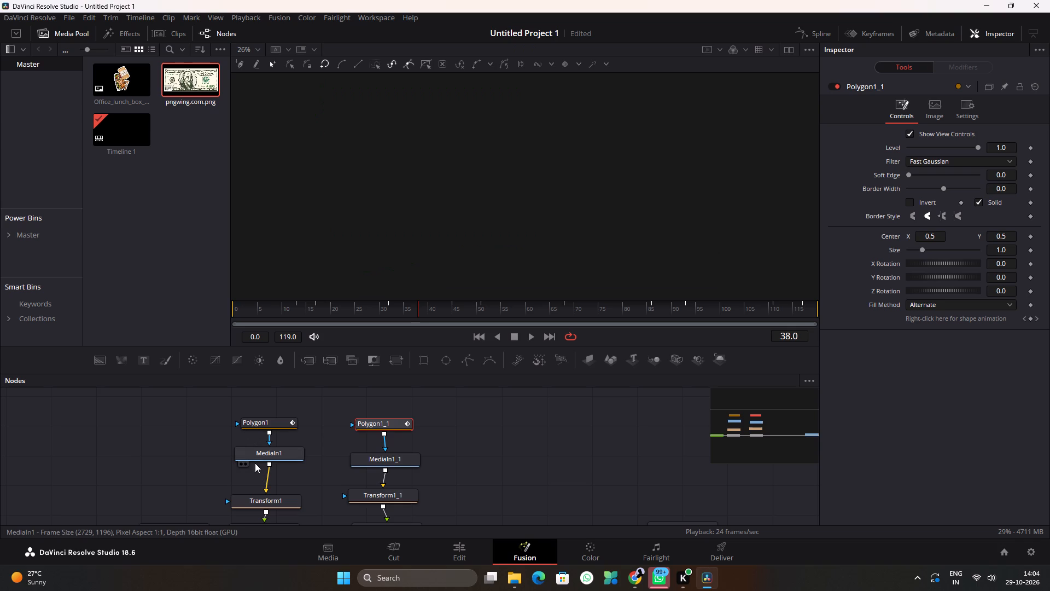
click(246, 463)
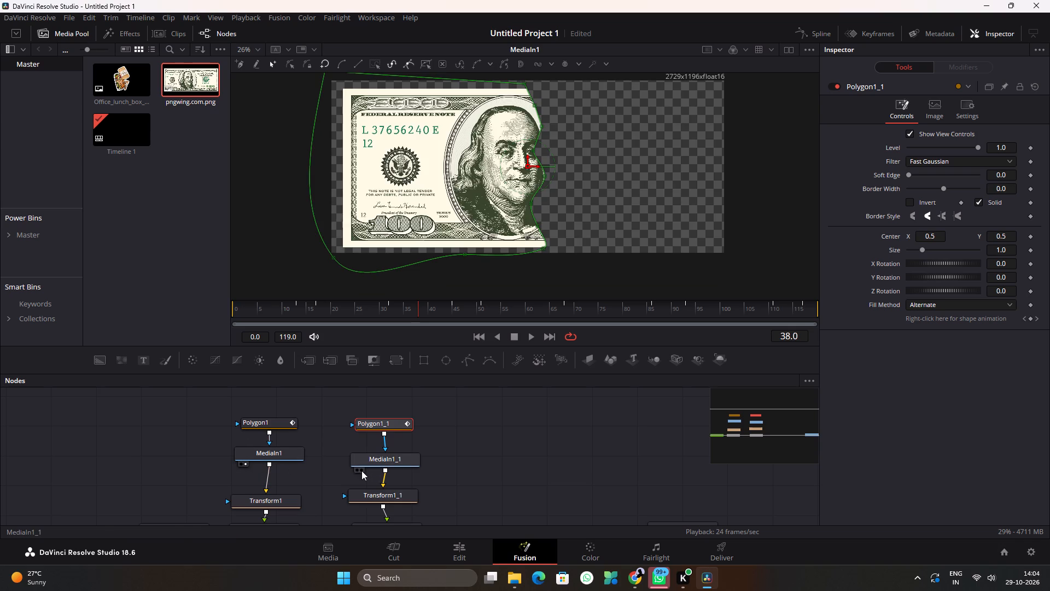
click(361, 471)
click(354, 471)
click(357, 469)
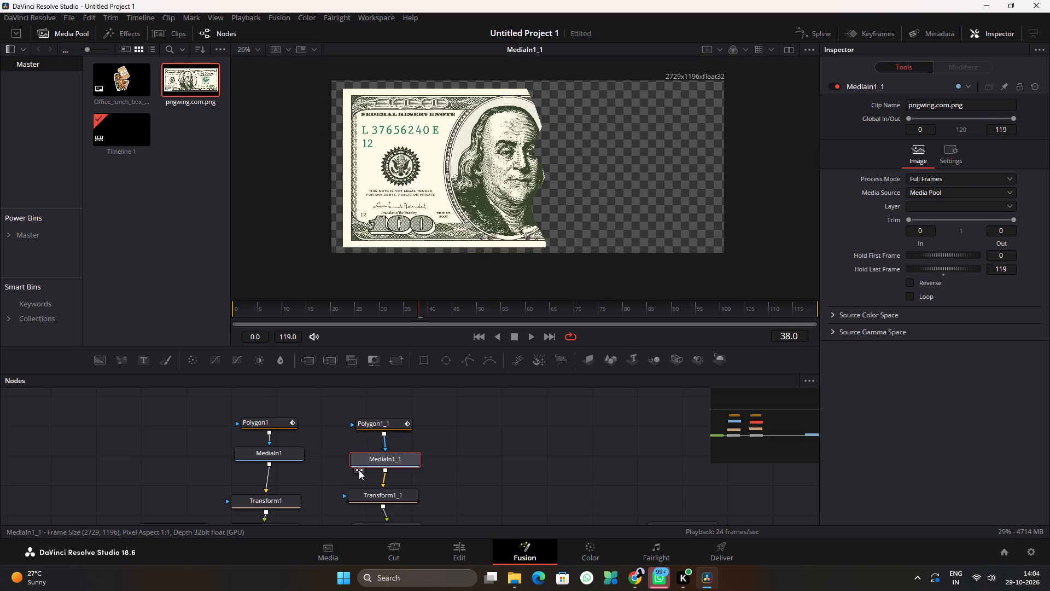
click(360, 470)
click(357, 470)
click(246, 465)
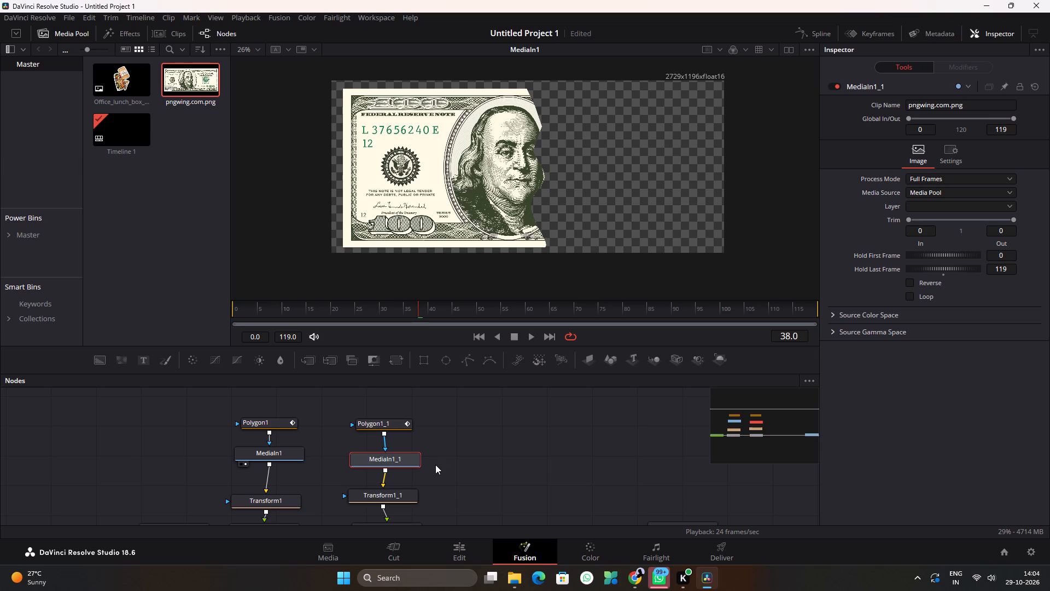
Enable Invert on the Polygon1_1 mask so the duplicate keeps the opposite half of the bill.
click(376, 427)
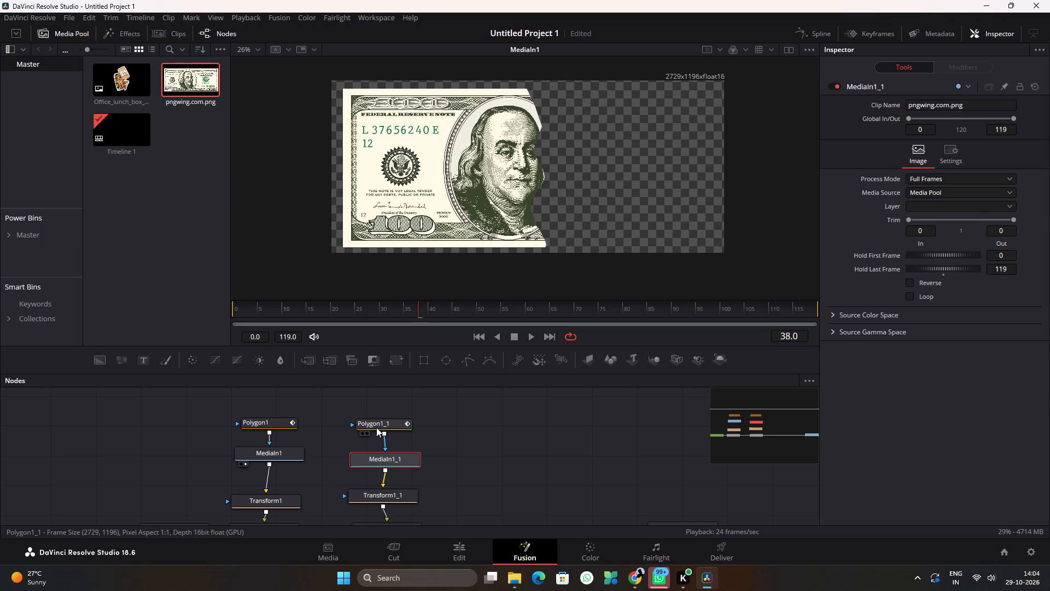
click(910, 203)
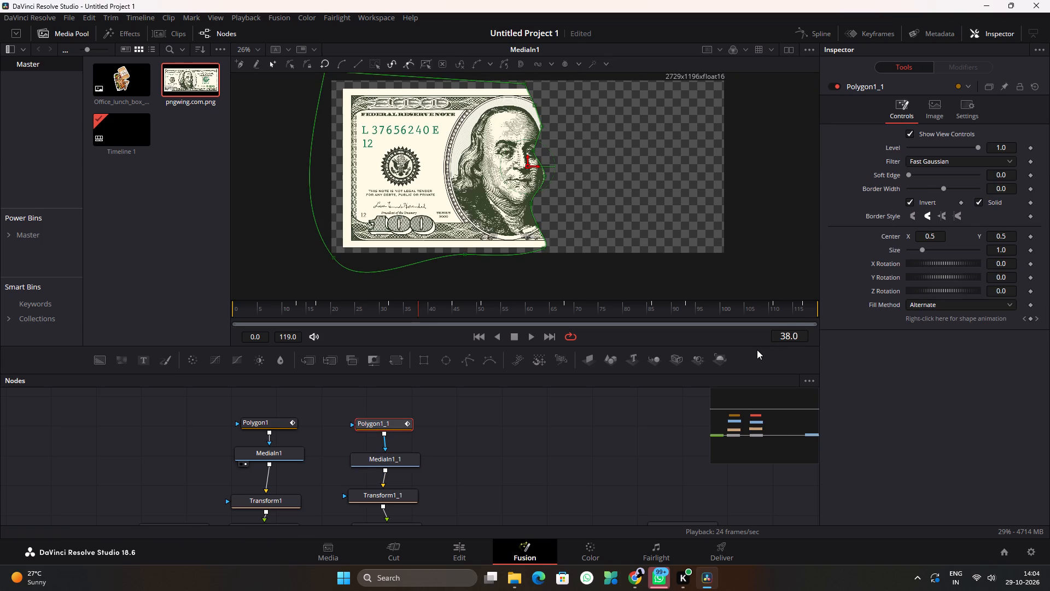
Preview MediaOut1 in the viewer to check the merged bill halves, and clear the viewer again.
scroll(550, 439, down, 2)
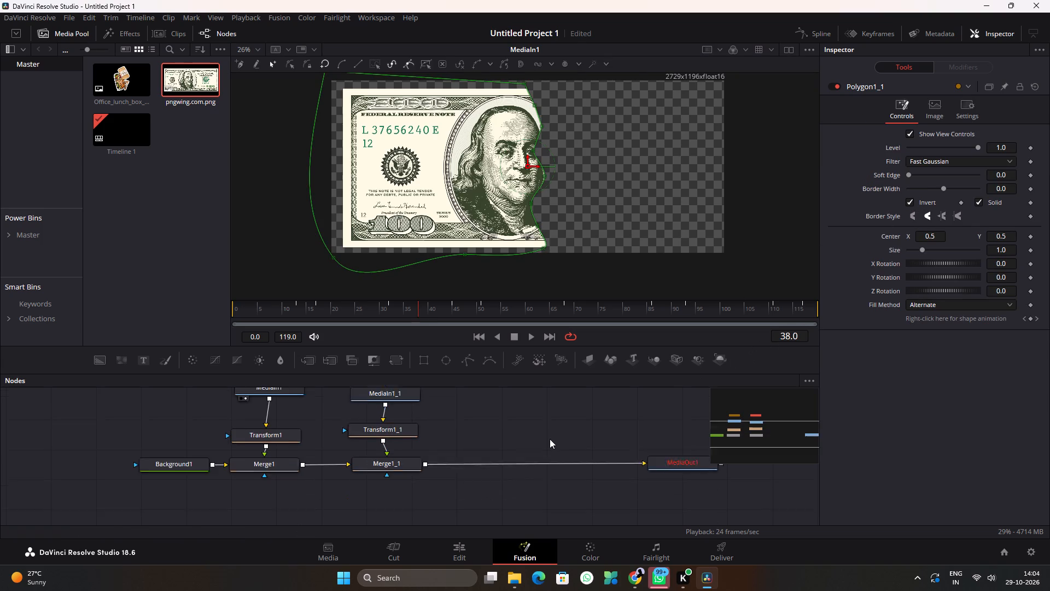
scroll(550, 439, down, 1)
scroll(550, 439, up, 2)
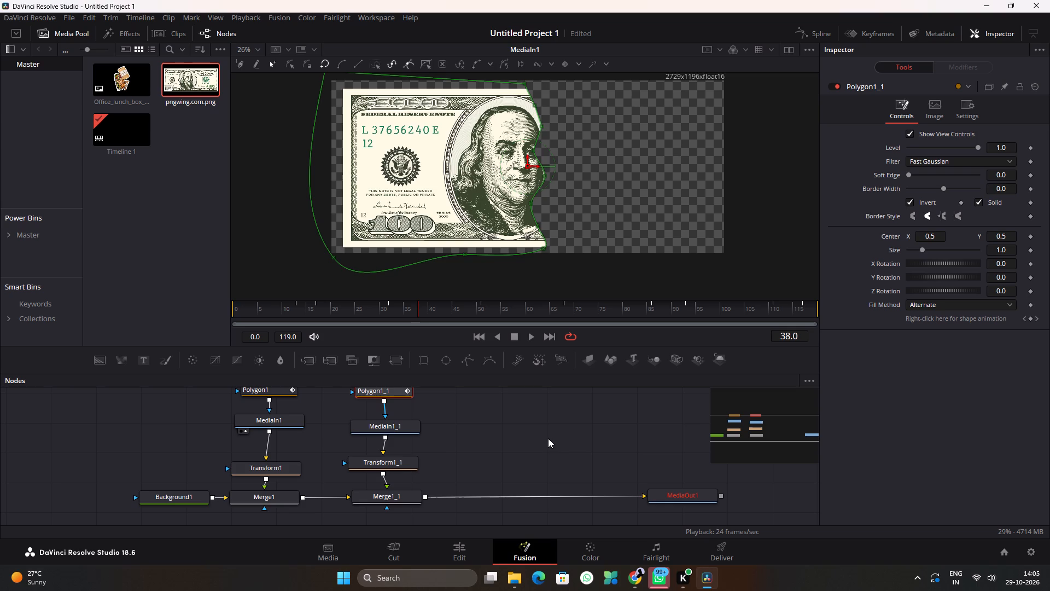
click(381, 460)
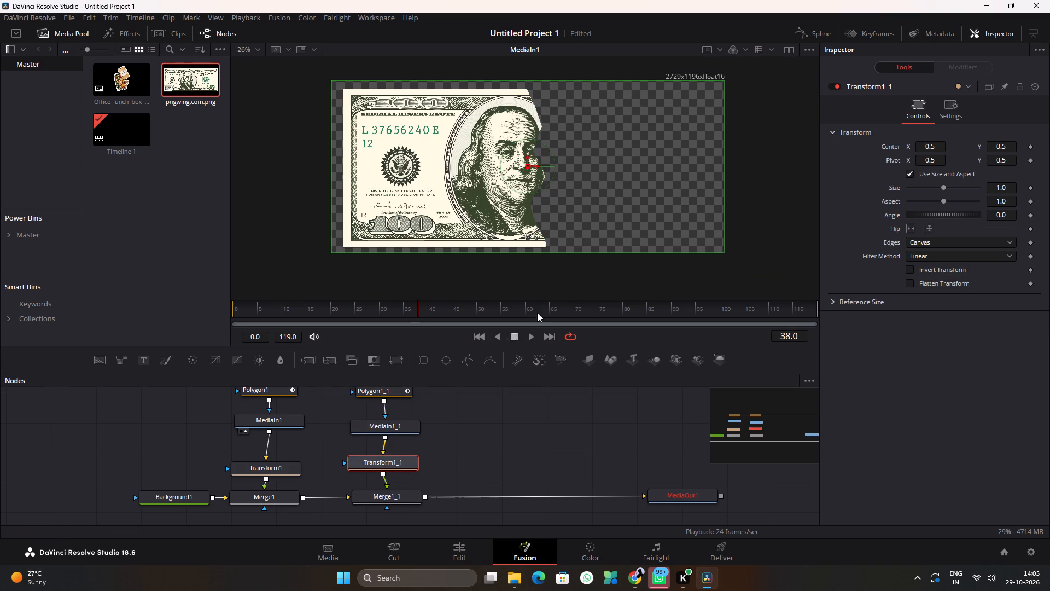
click(571, 276)
click(683, 499)
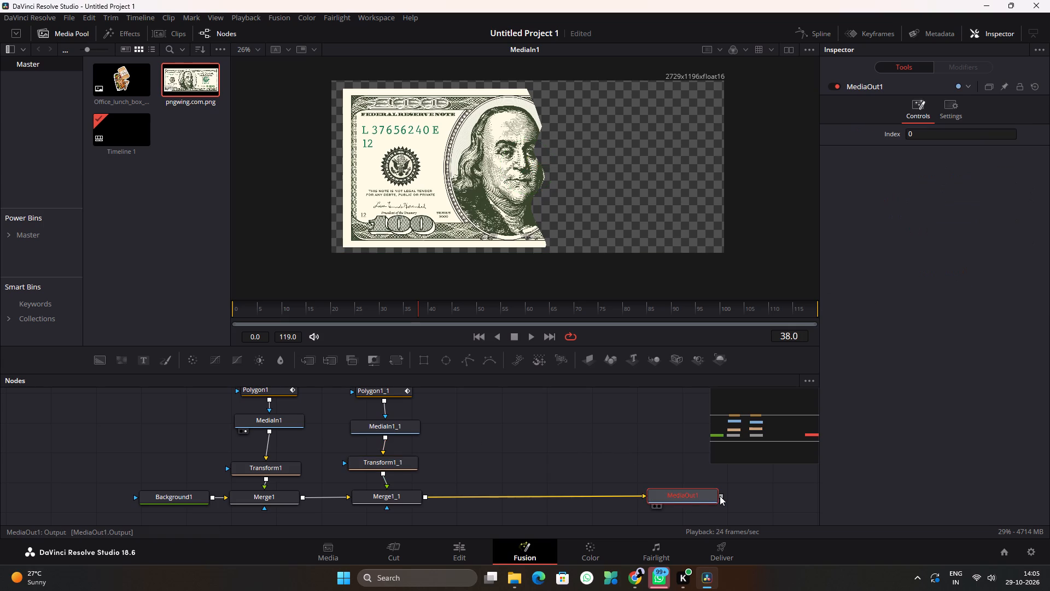
click(720, 496)
click(658, 507)
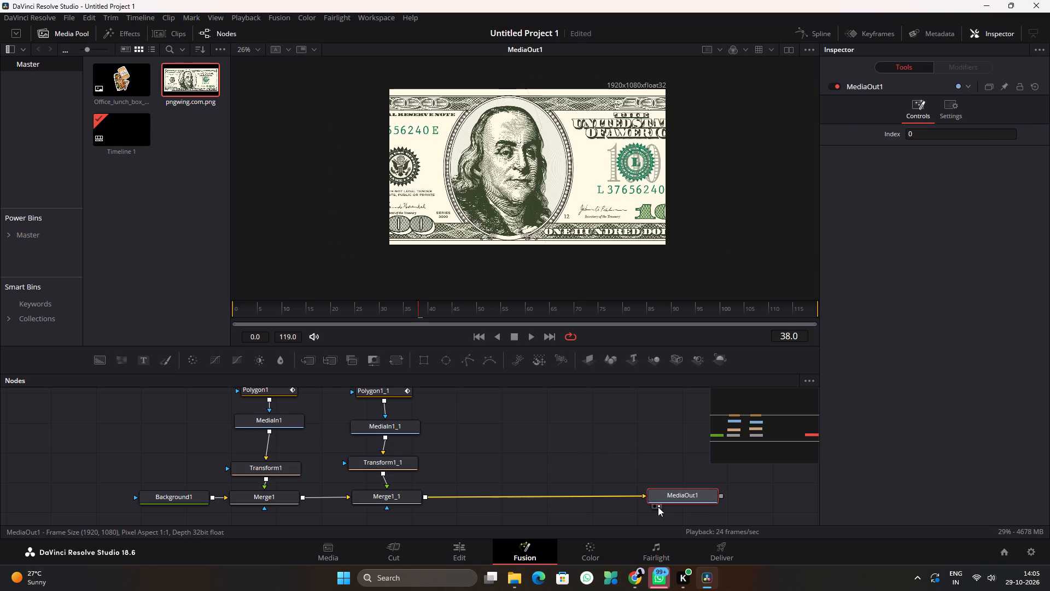
click(658, 507)
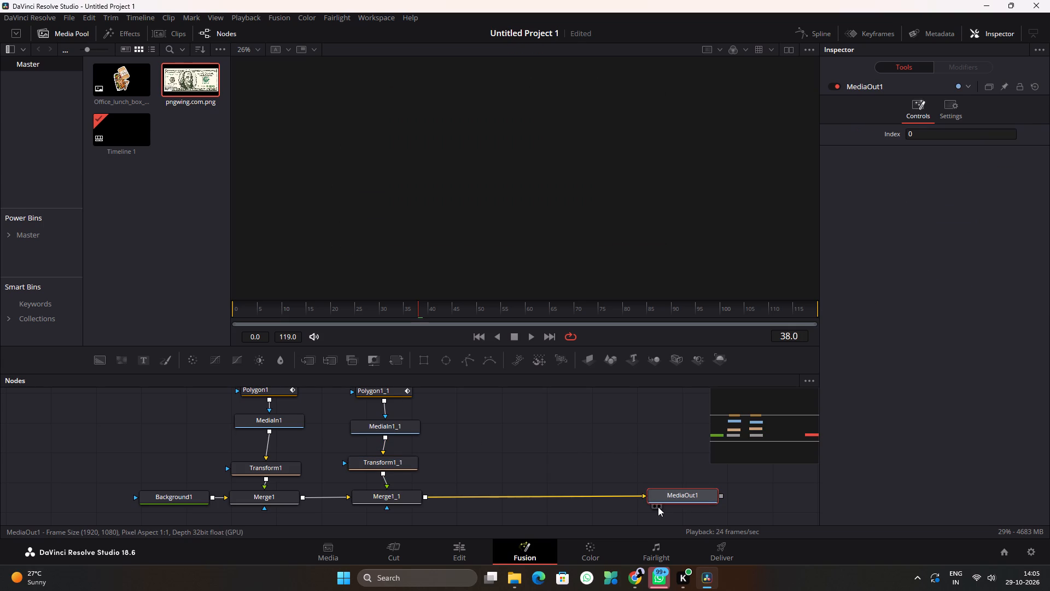
Display the MediaIn1 node in the viewer again.
scroll(586, 465, up, 1)
scroll(586, 465, down, 1)
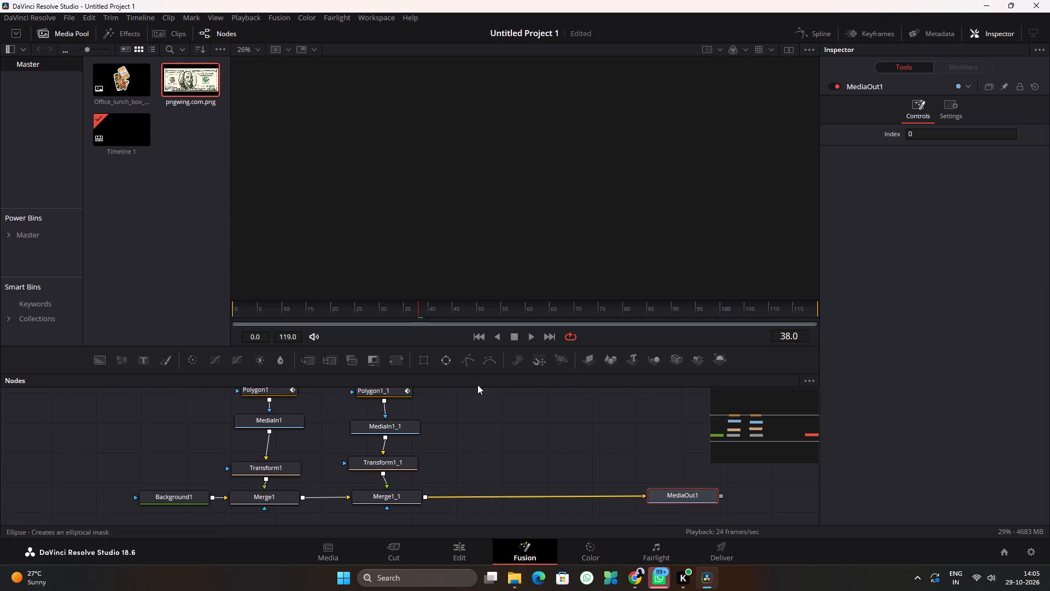
click(561, 453)
click(542, 443)
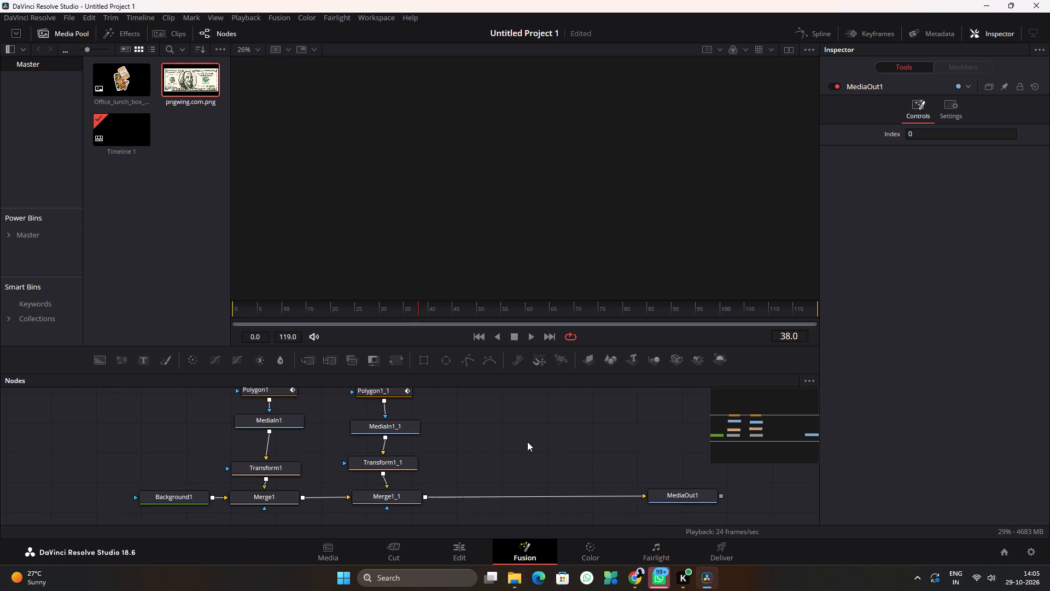
scroll(527, 442, up, 1)
scroll(527, 442, down, 1)
click(245, 431)
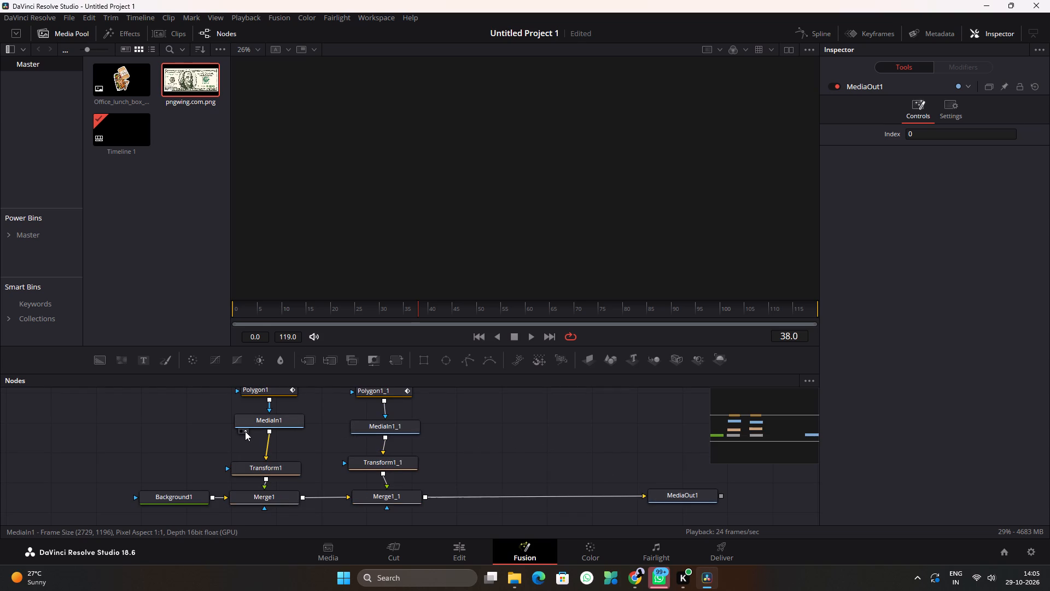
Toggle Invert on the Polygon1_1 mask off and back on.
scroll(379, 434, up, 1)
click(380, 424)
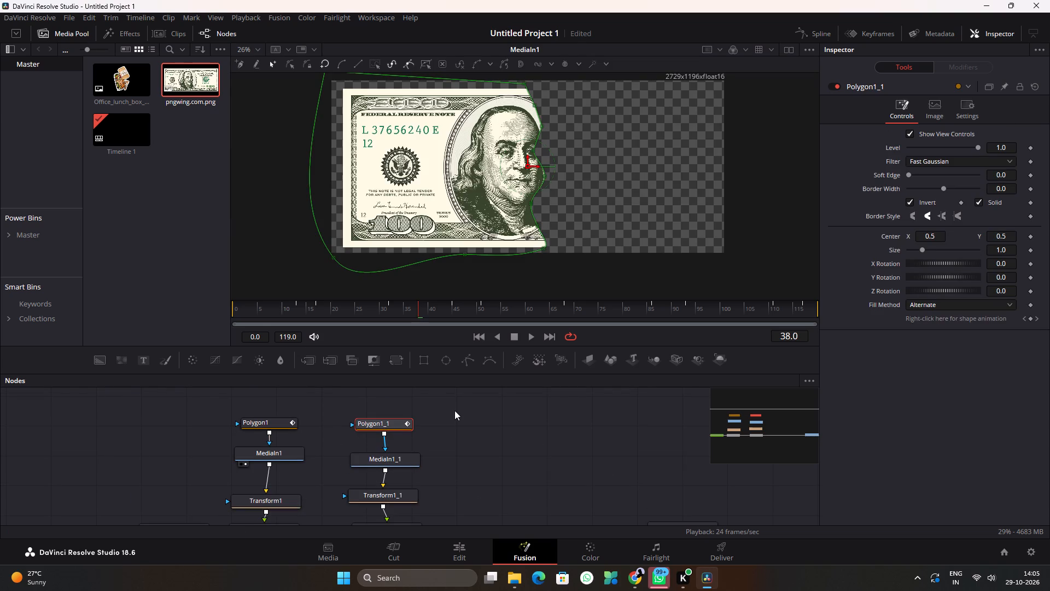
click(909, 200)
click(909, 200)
Check the settings of the Polygon1 mask and the MediaIn1 and MediaIn1_1 nodes against each other.
click(264, 422)
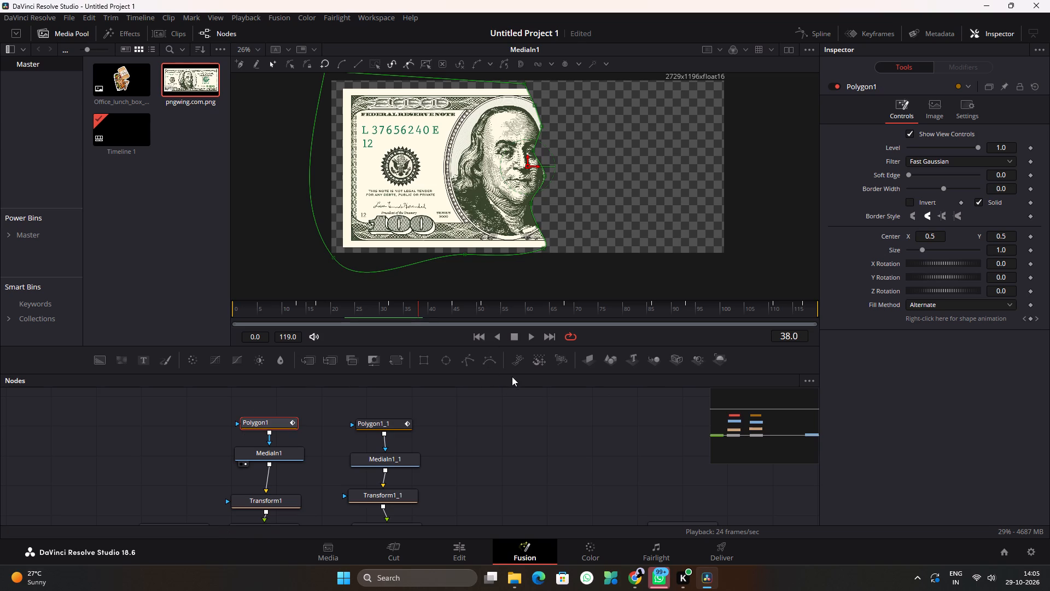
click(498, 431)
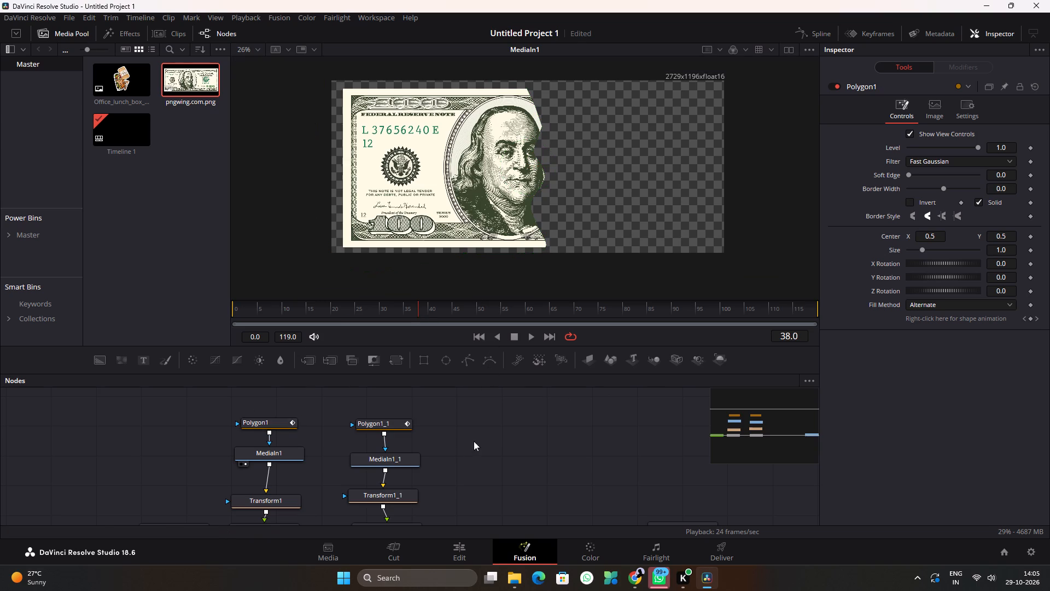
click(398, 459)
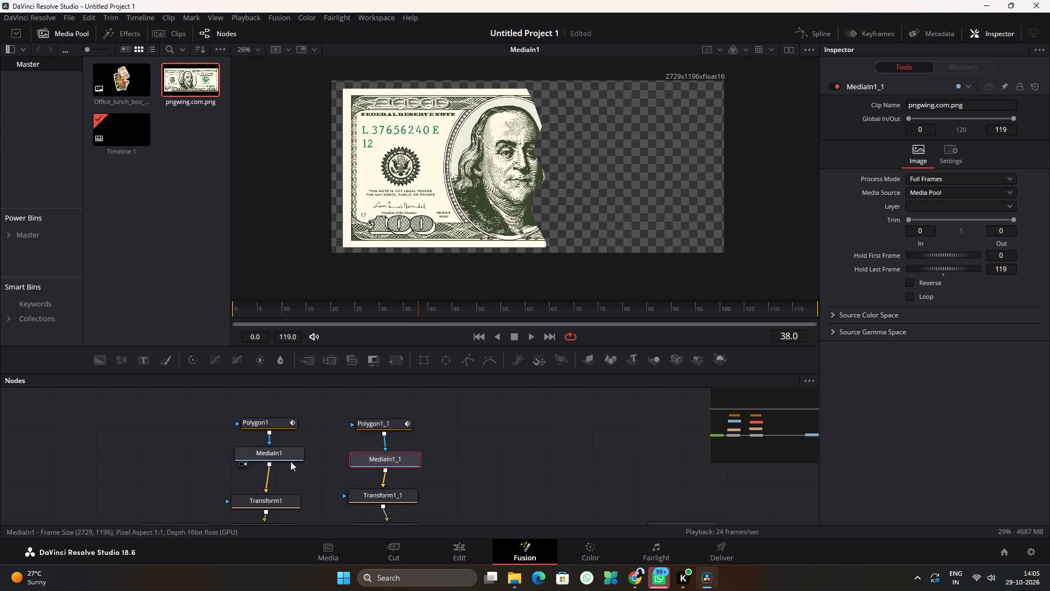
click(281, 454)
click(393, 459)
click(484, 459)
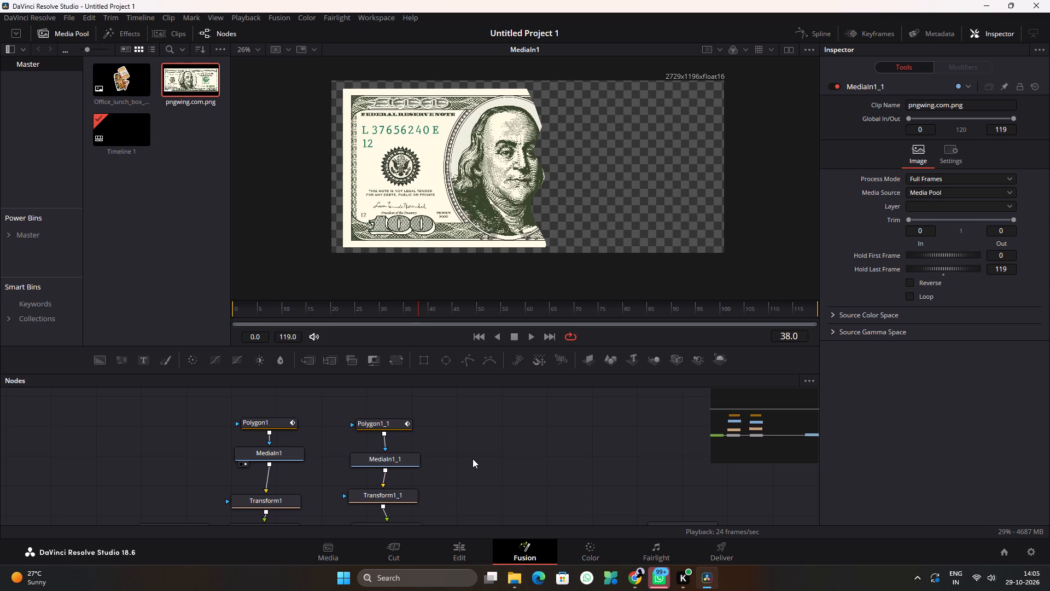
scroll(472, 459, down, 1)
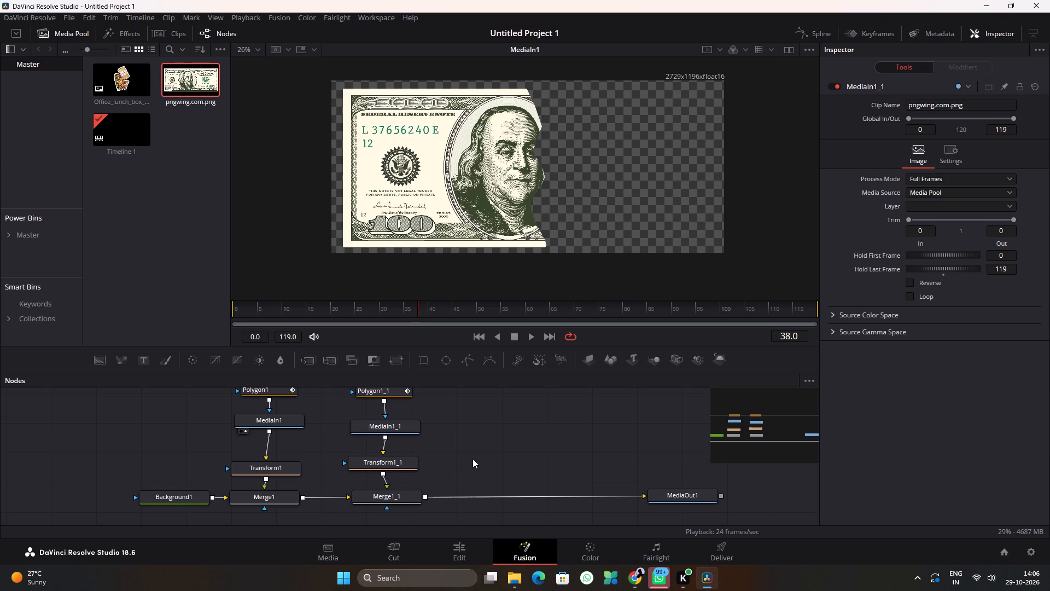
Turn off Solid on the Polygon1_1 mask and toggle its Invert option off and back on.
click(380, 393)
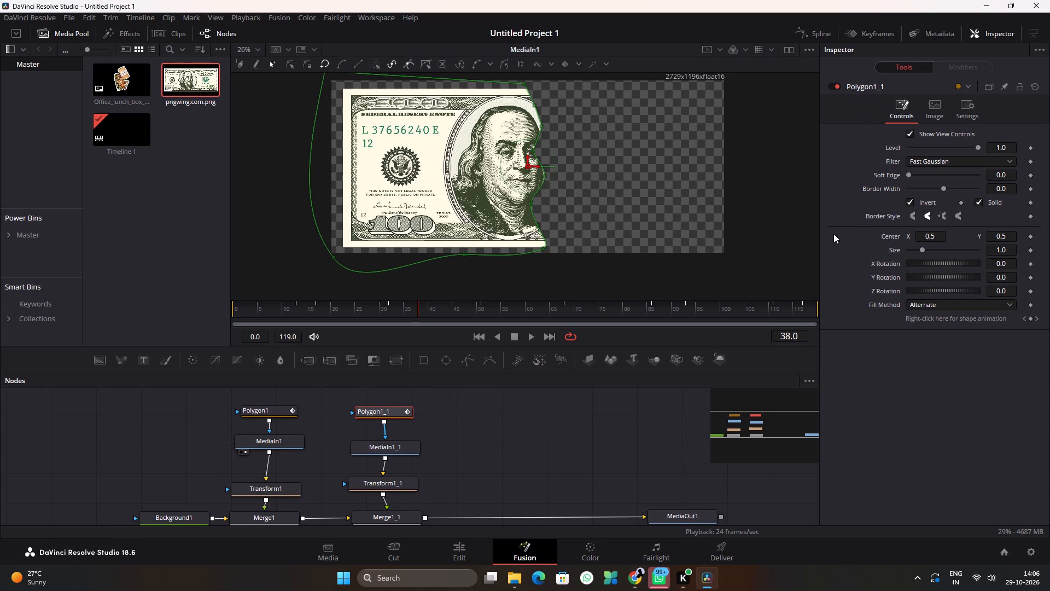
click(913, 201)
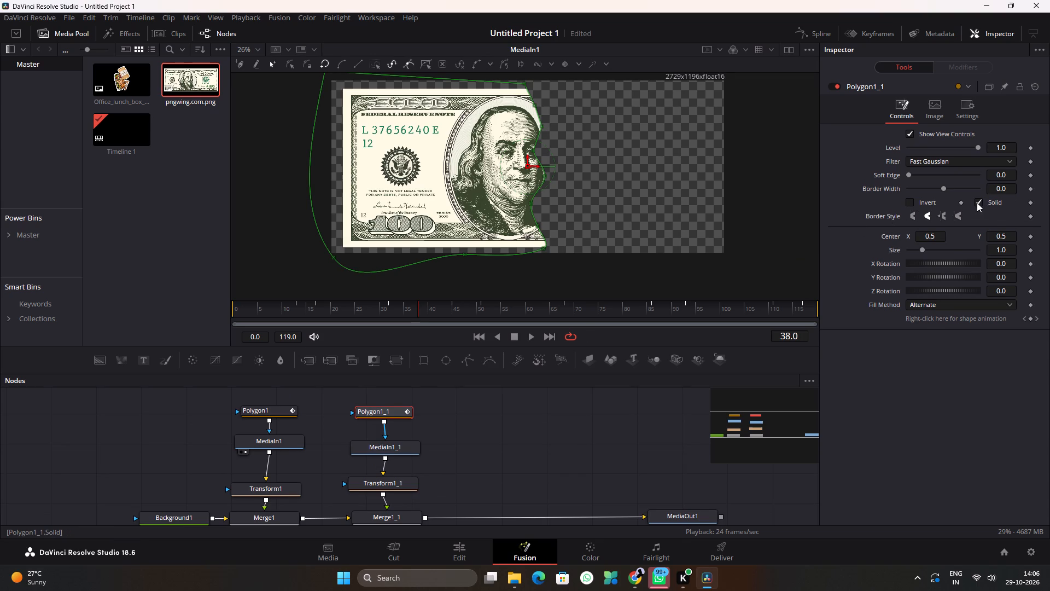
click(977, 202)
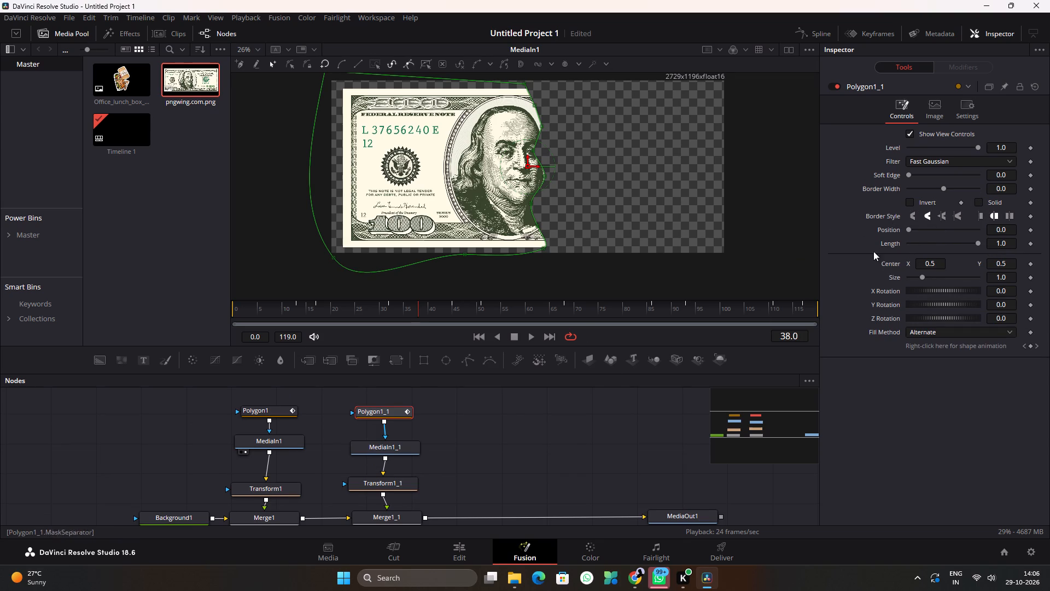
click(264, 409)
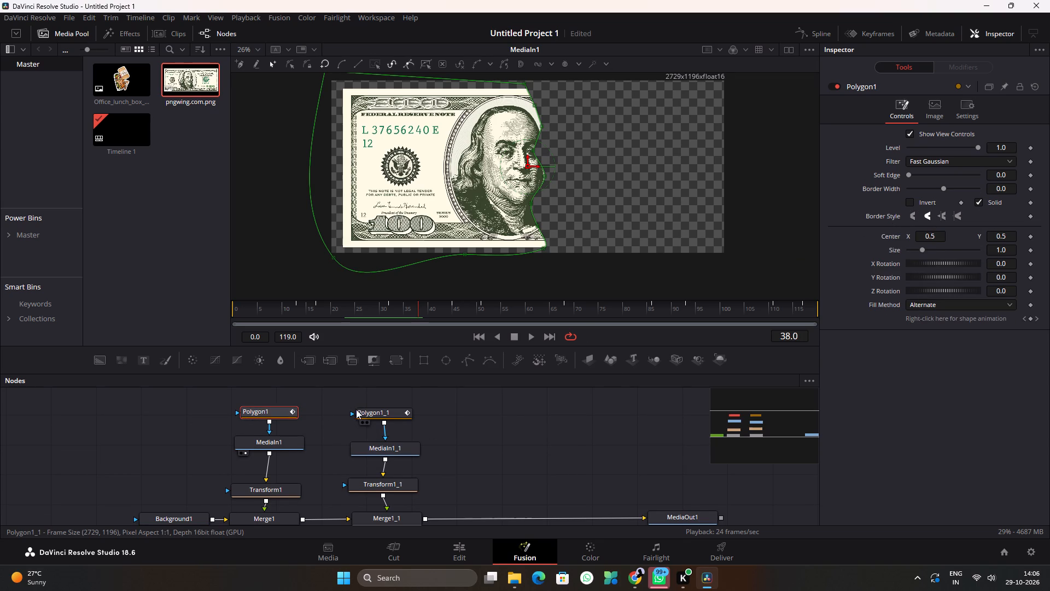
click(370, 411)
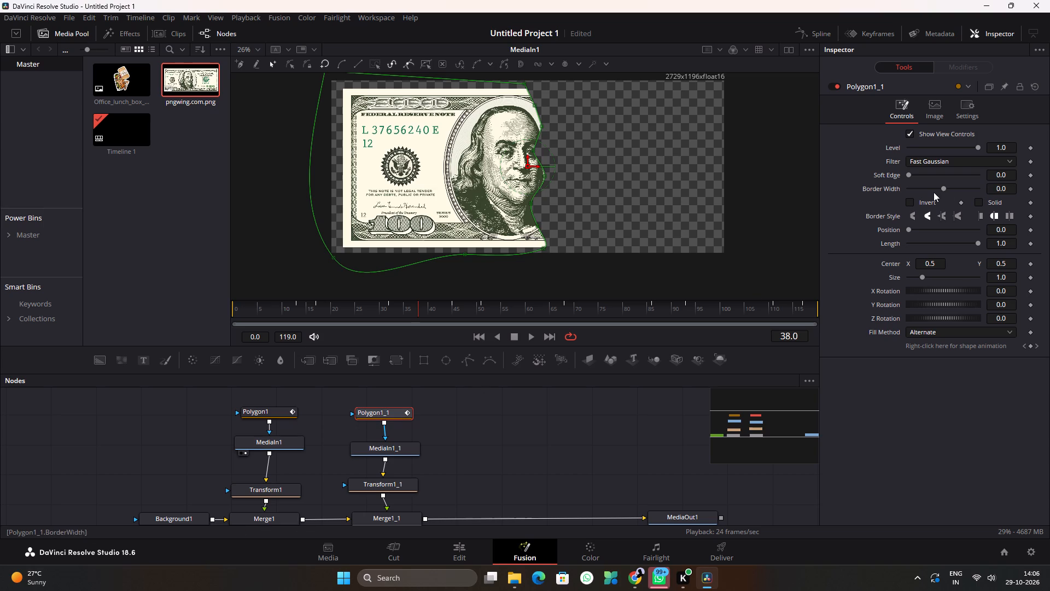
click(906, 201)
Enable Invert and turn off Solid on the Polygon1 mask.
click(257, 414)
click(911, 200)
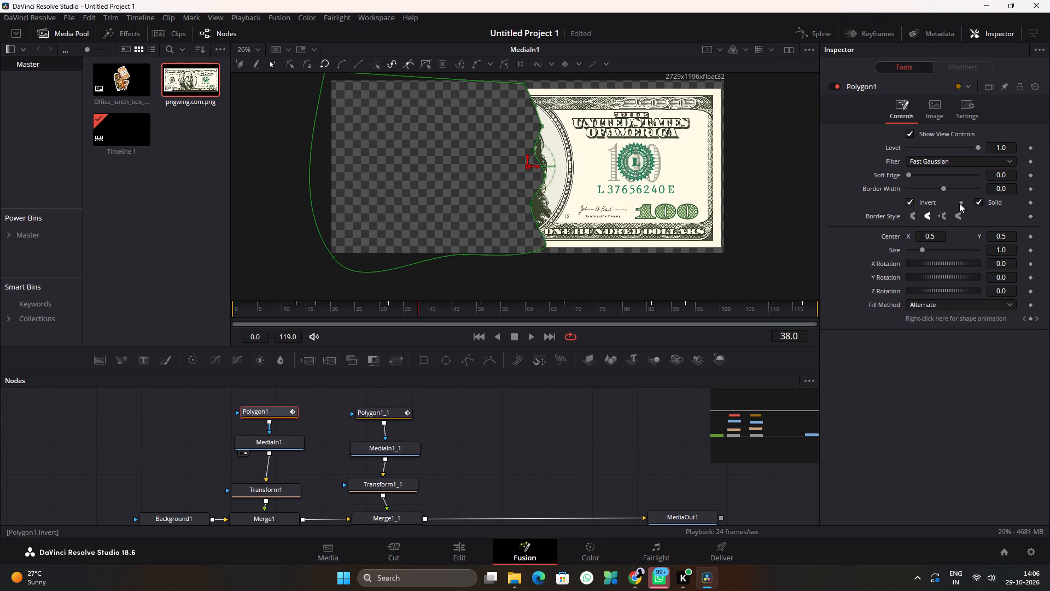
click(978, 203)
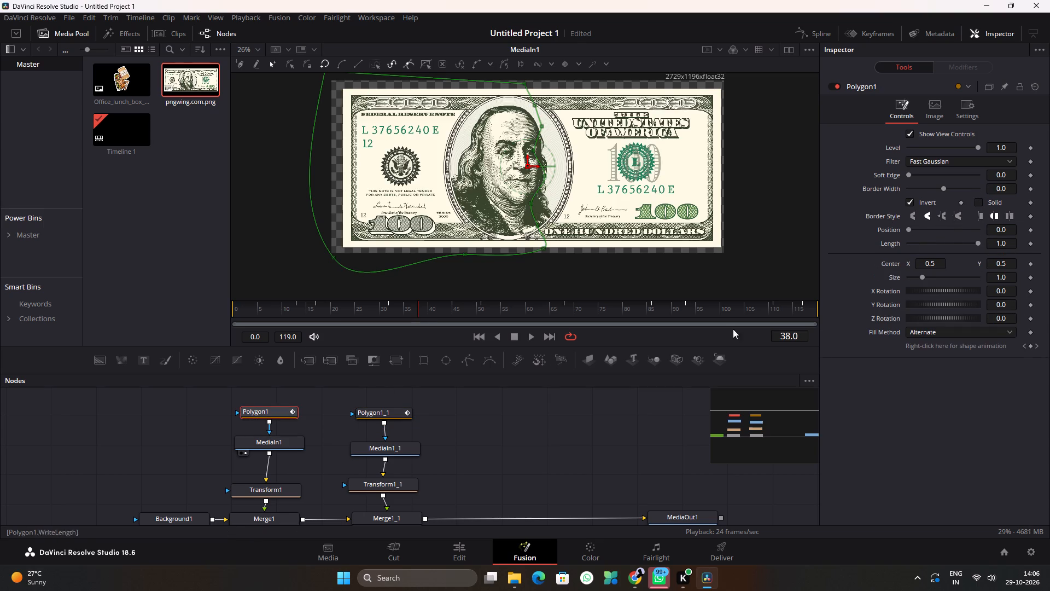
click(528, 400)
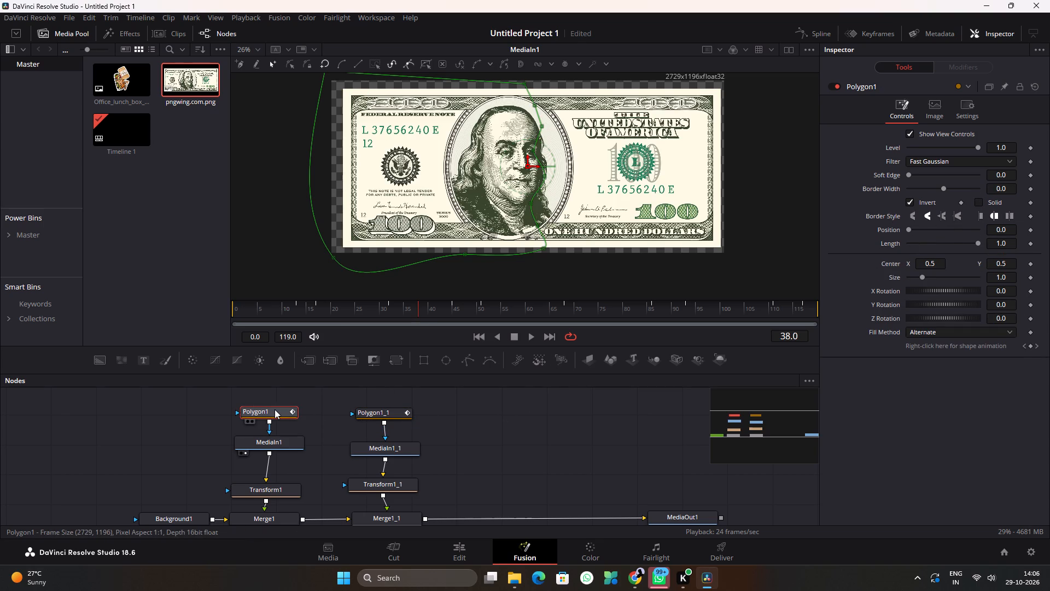
Compare the mask settings of Polygon1 and Polygon1_1.
click(381, 413)
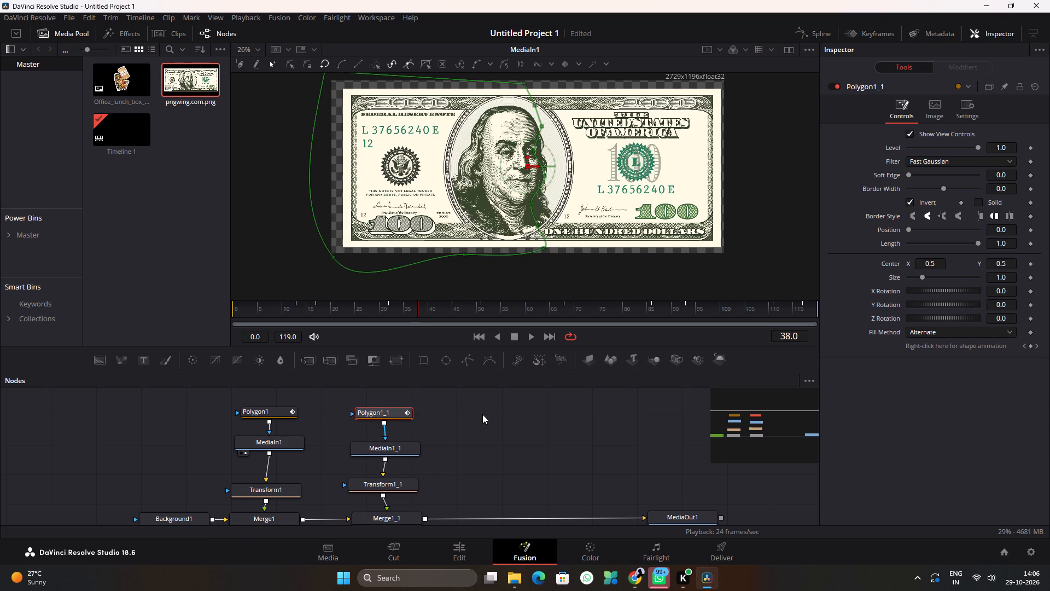
click(482, 414)
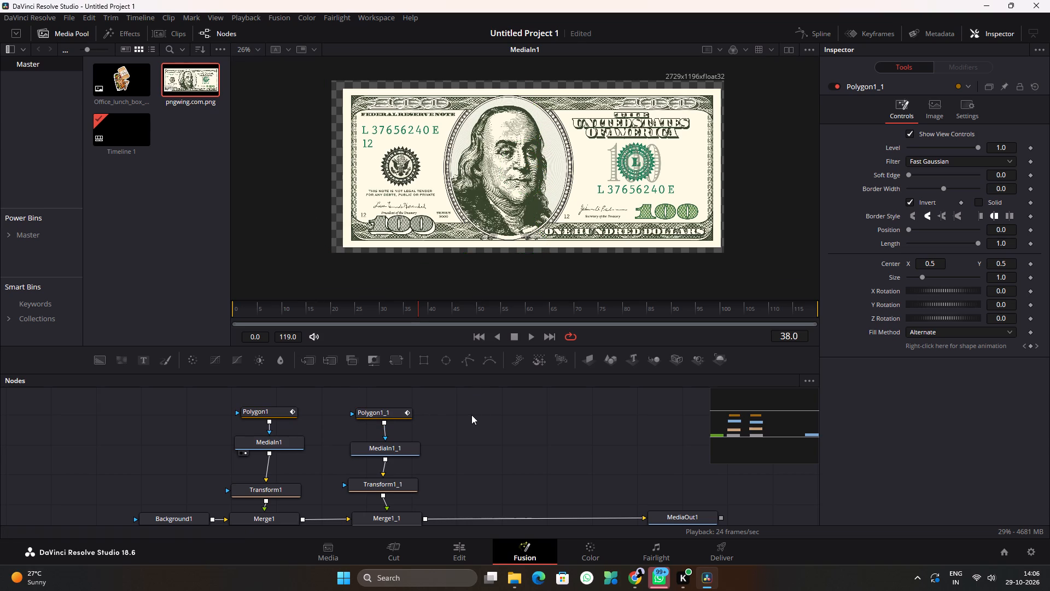
click(271, 412)
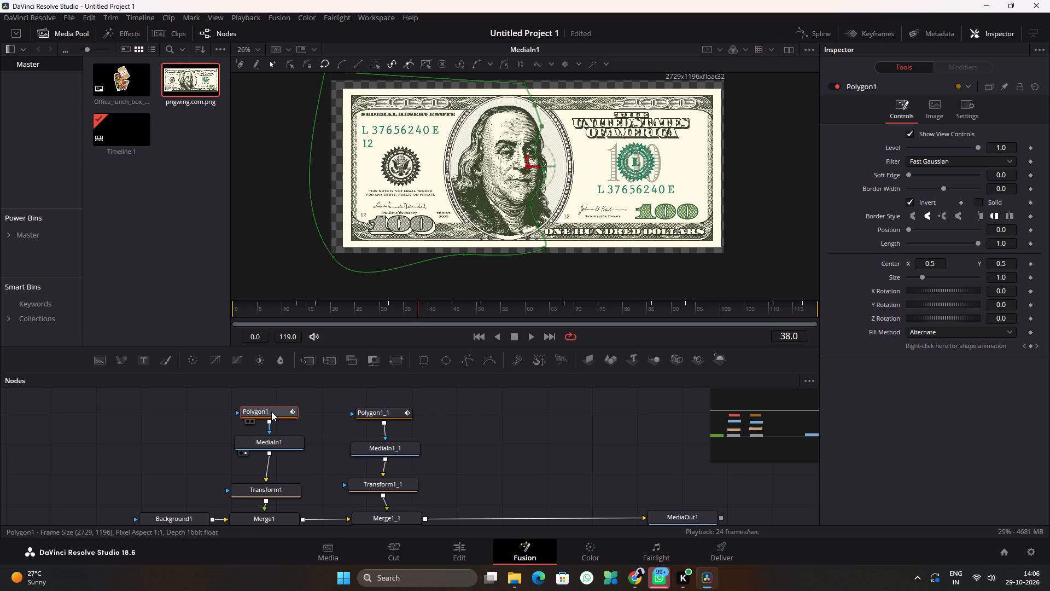
click(371, 411)
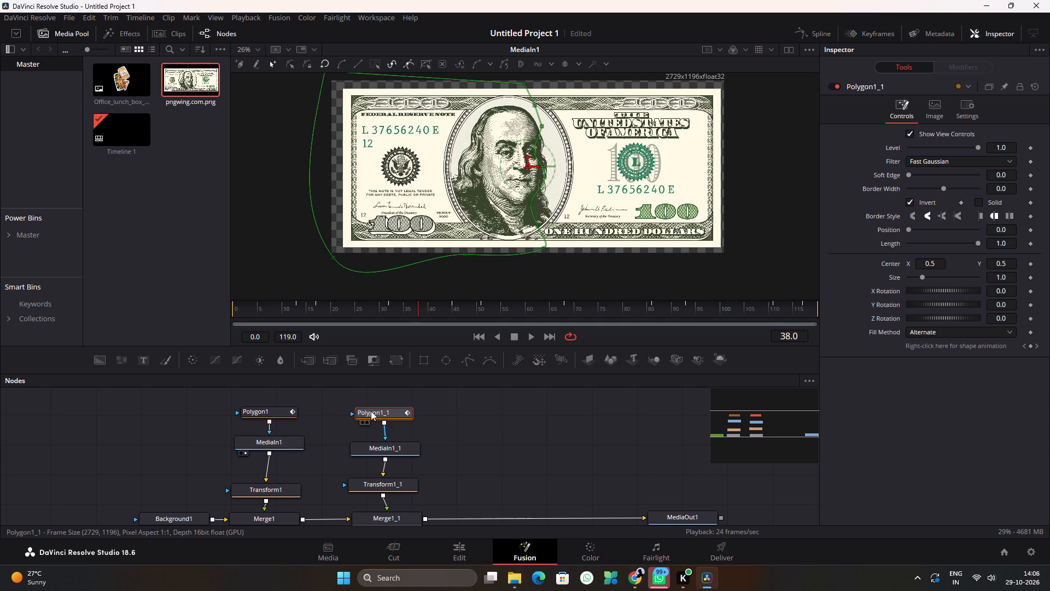
click(273, 409)
click(494, 407)
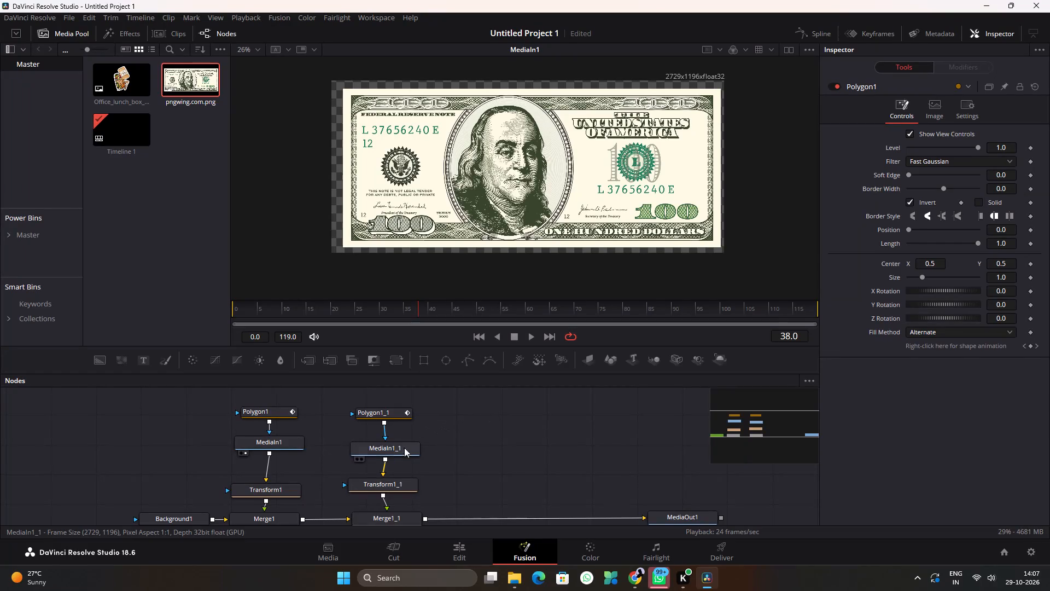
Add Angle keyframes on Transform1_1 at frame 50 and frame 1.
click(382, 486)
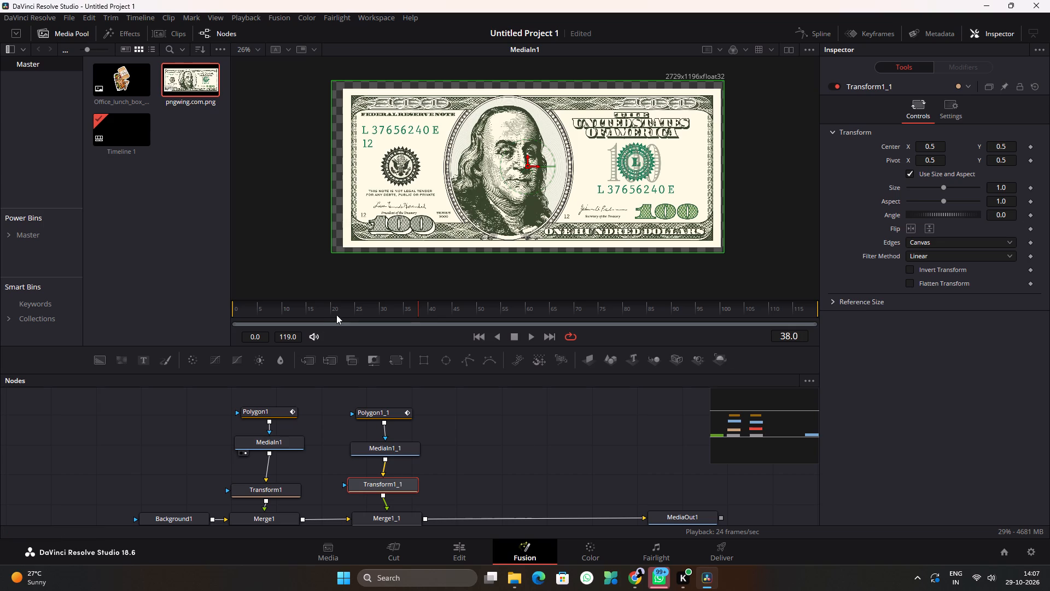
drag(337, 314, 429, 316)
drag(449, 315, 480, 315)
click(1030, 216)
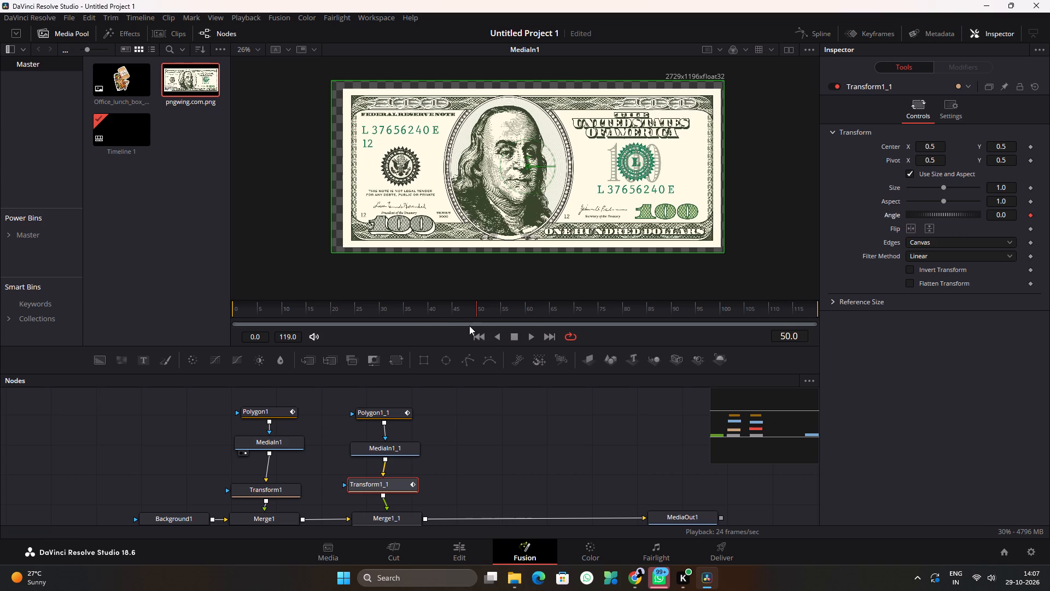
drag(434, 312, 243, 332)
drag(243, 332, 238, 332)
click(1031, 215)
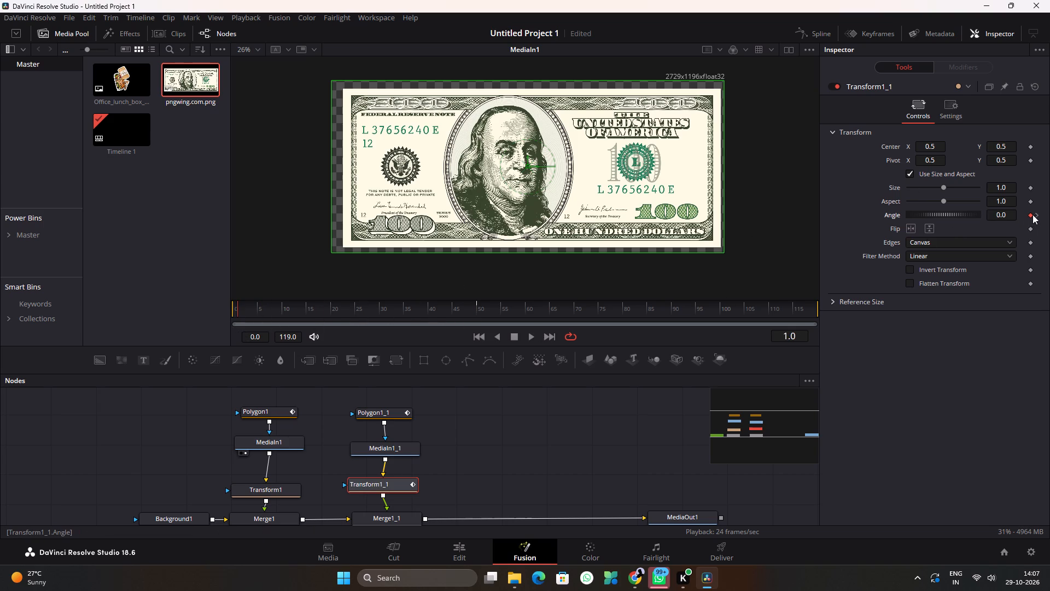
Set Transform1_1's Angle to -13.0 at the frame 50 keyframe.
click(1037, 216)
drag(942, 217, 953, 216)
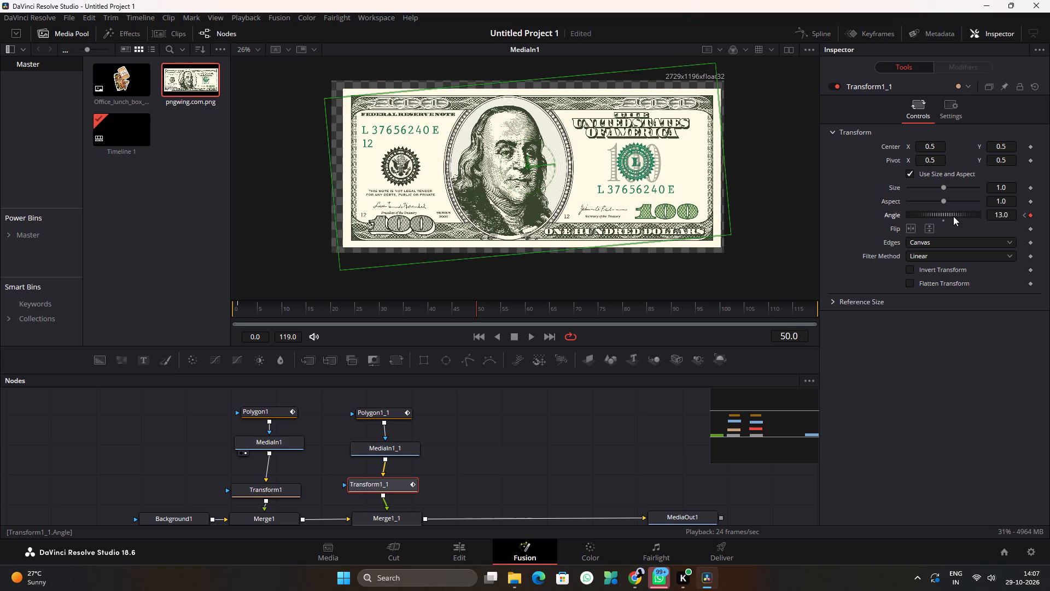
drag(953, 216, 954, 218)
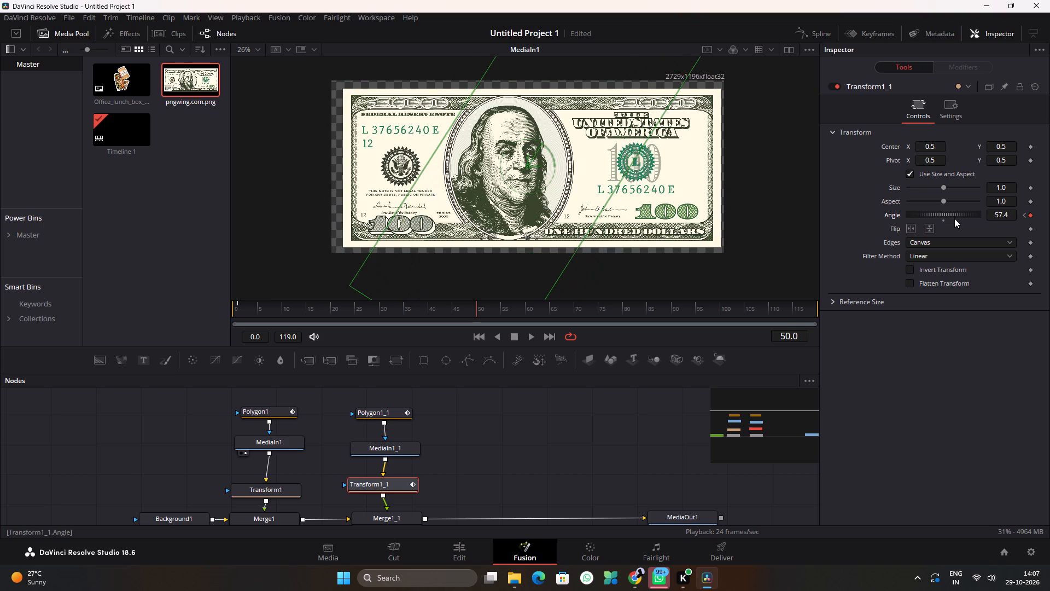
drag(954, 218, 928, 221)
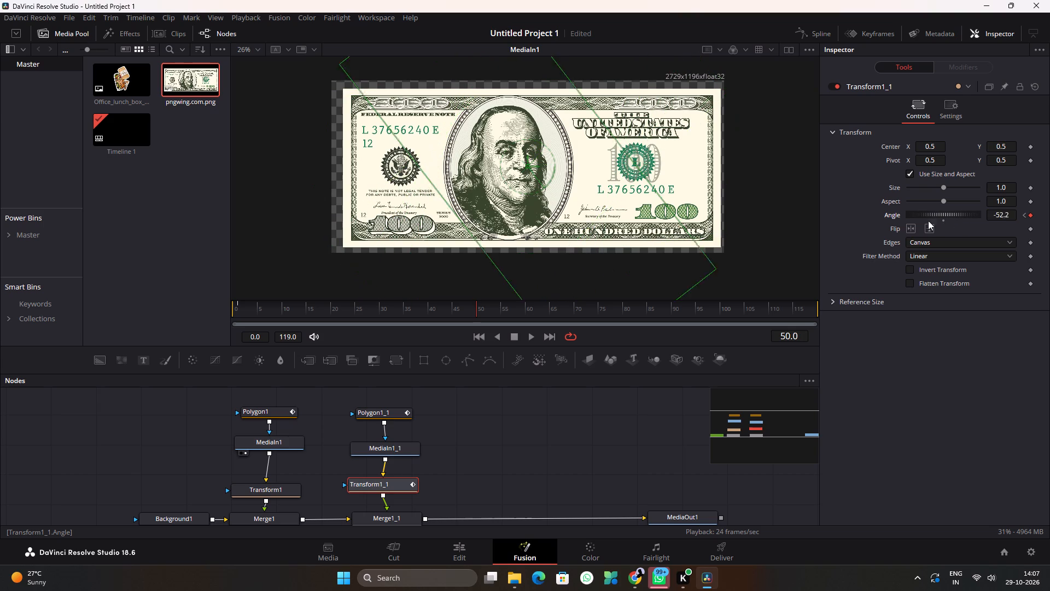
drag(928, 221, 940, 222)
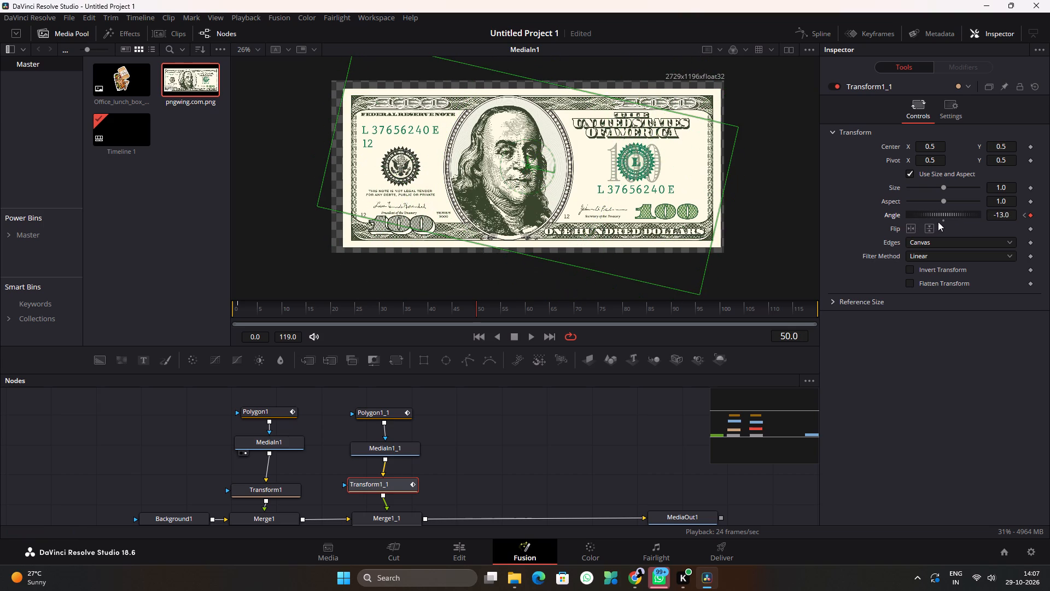
Play the composition from frame 0 to check the animation, and stop playback.
click(381, 411)
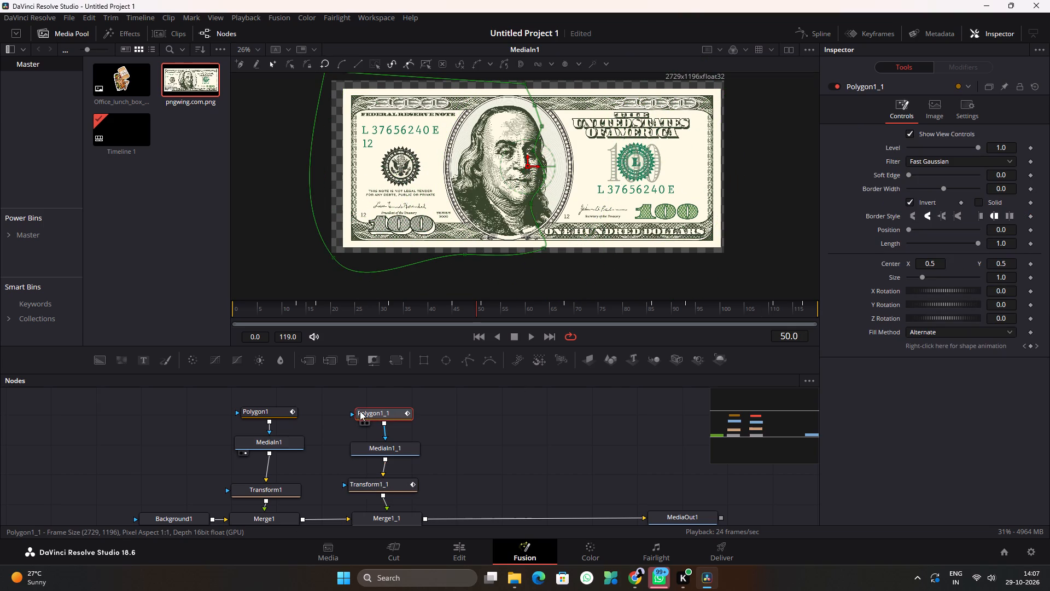
drag(400, 308, 220, 306)
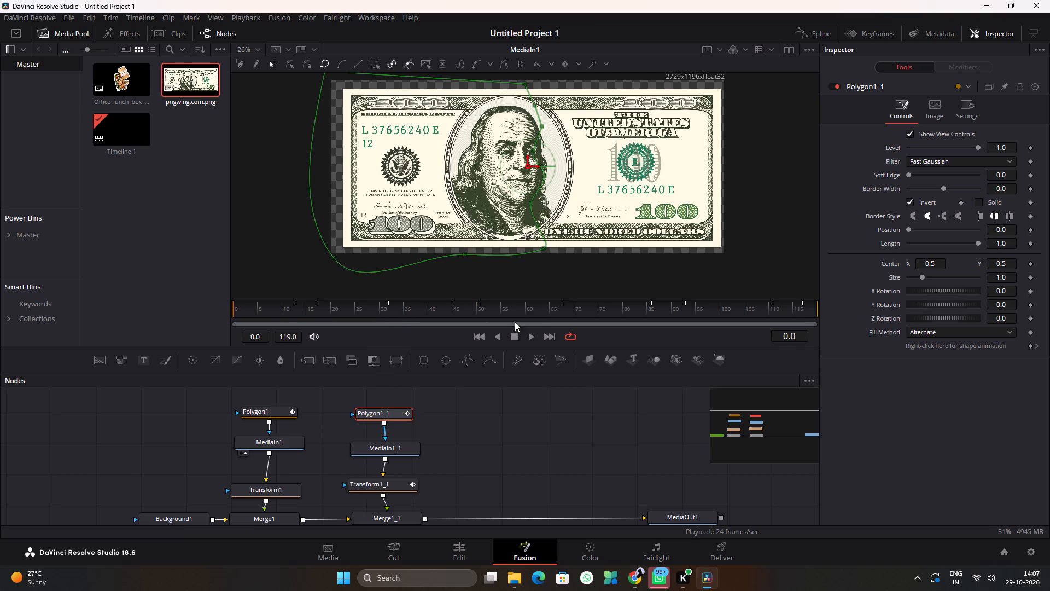
click(535, 337)
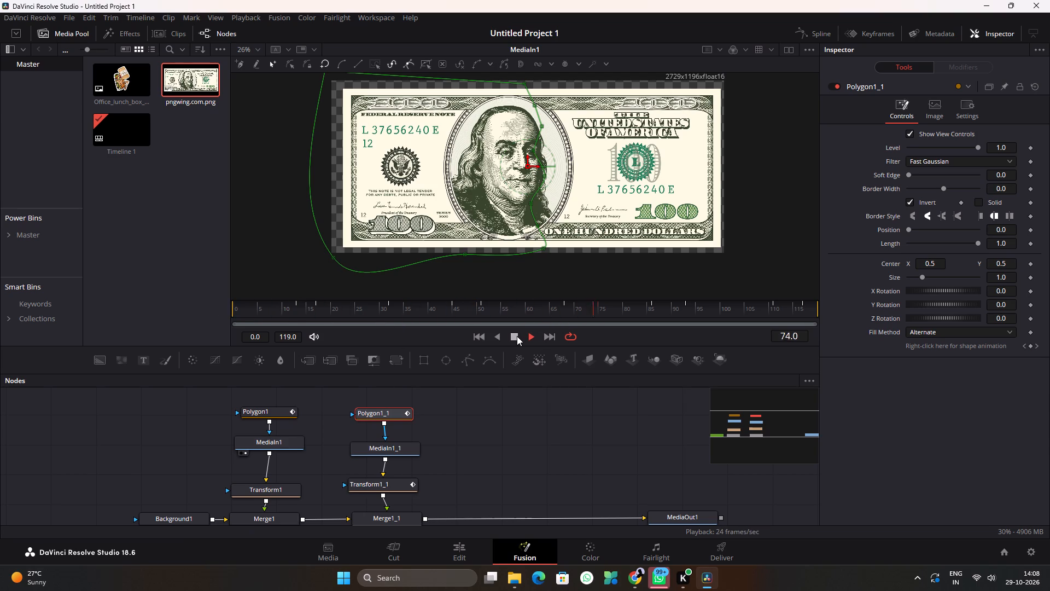
click(517, 336)
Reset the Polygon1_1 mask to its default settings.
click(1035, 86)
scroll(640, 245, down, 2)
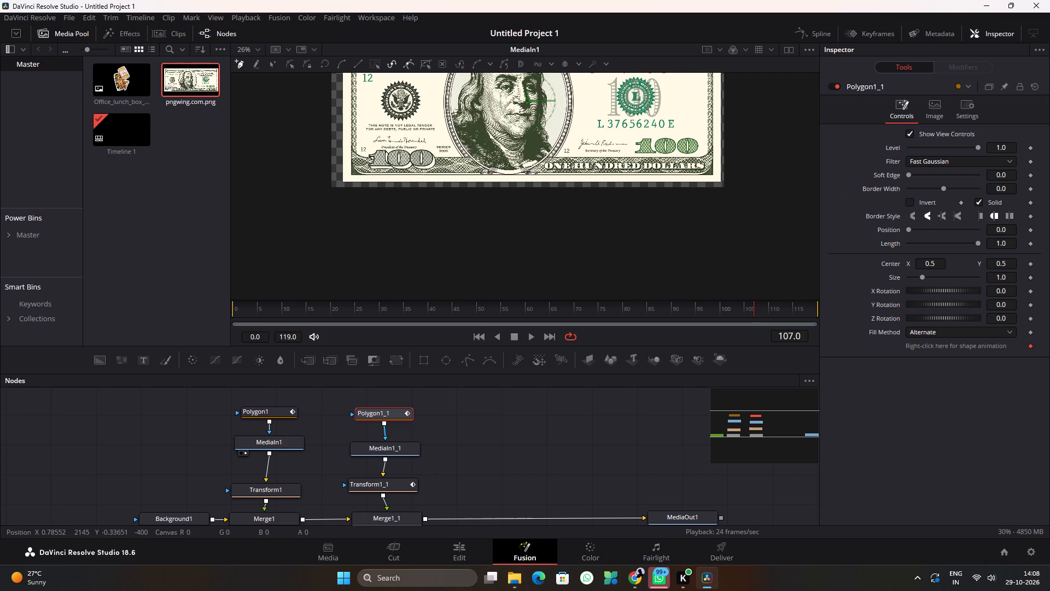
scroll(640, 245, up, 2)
Delete all nodes in the composition, from Background1 and both masked bill branches through MediaOut1.
scroll(649, 477, down, 1)
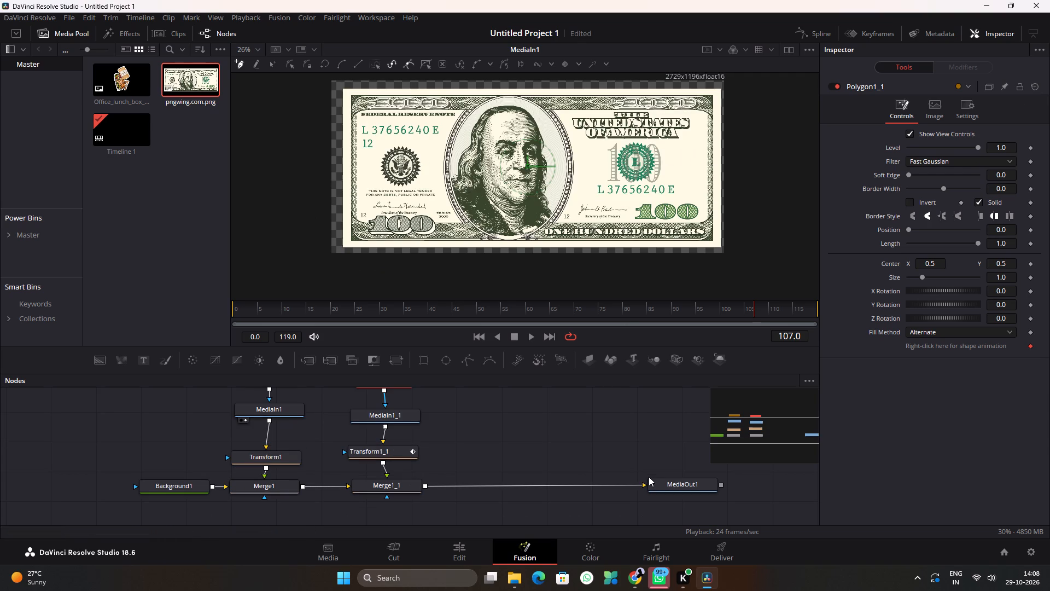
ctrl+scroll(628, 461, down, 2)
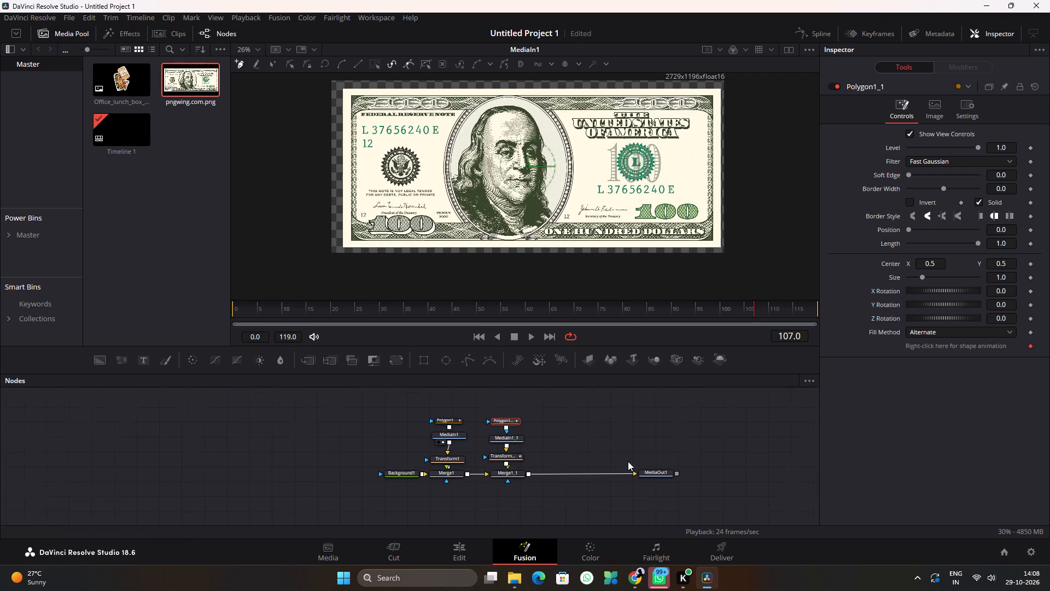
drag(730, 488, 355, 412)
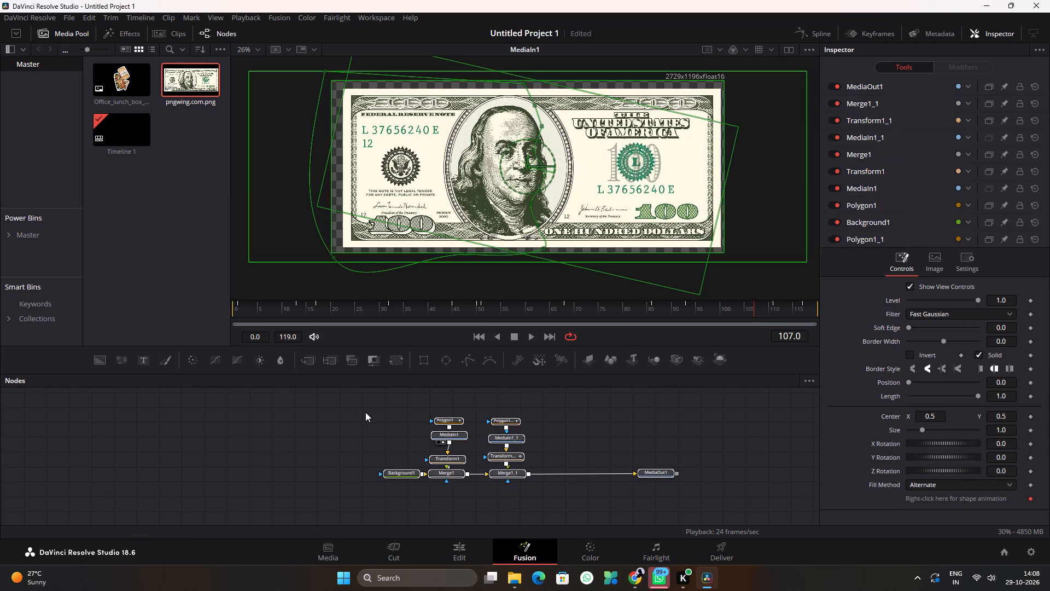
key(BackSpace)
Switch to the Edit page.
click(457, 558)
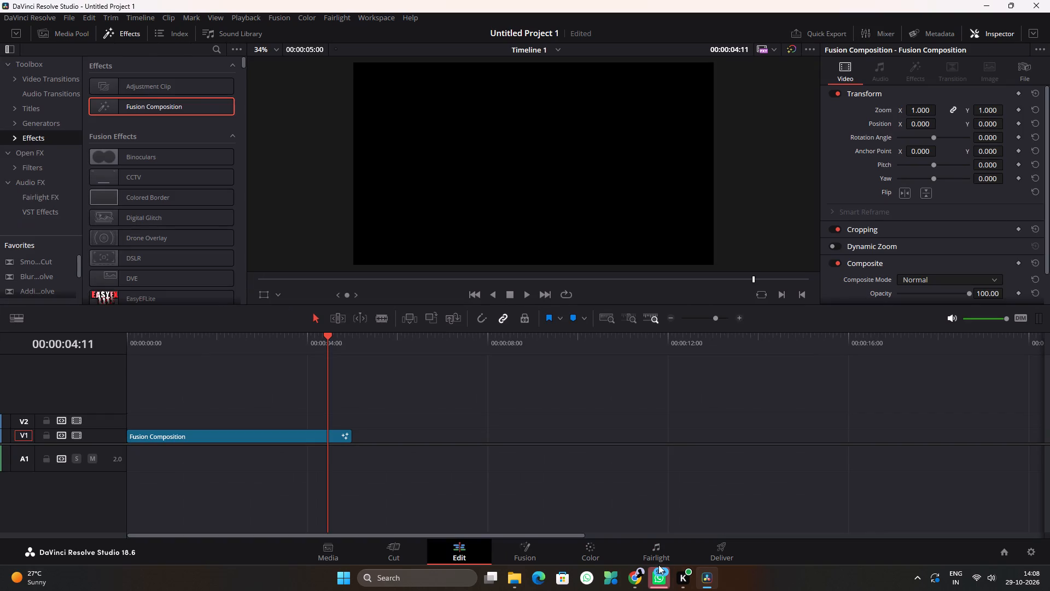